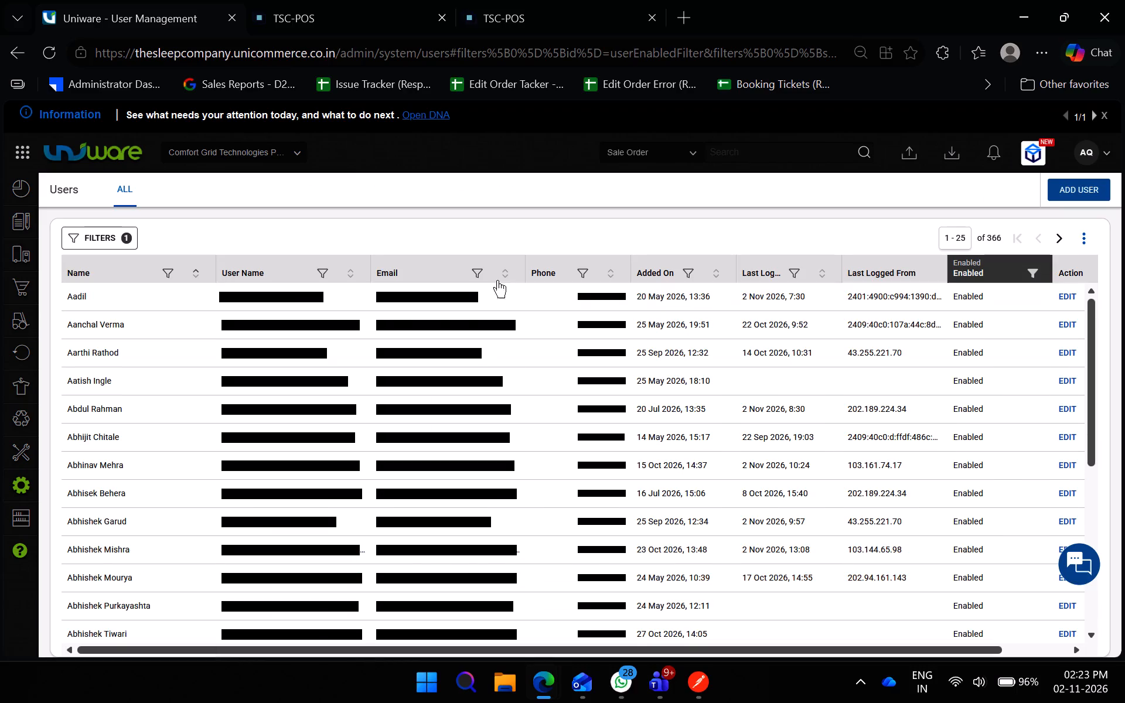
Filter the enabled users list by the copied user email address.
click(475, 268)
key(ctrl+v)
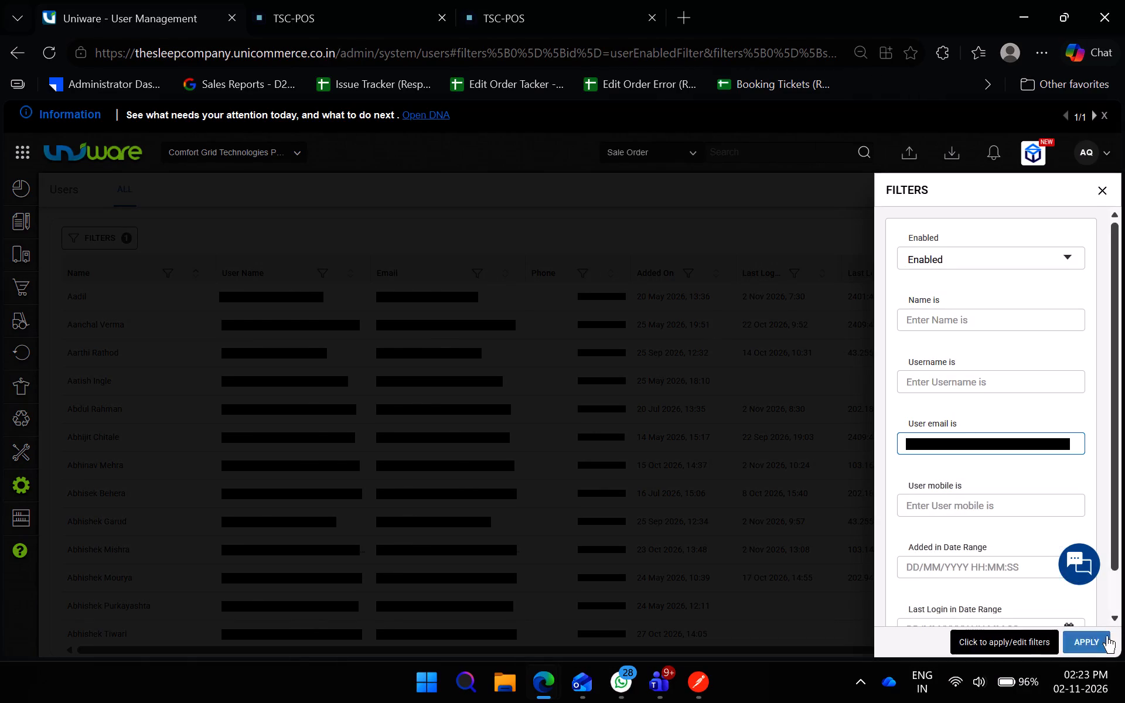
click(1092, 642)
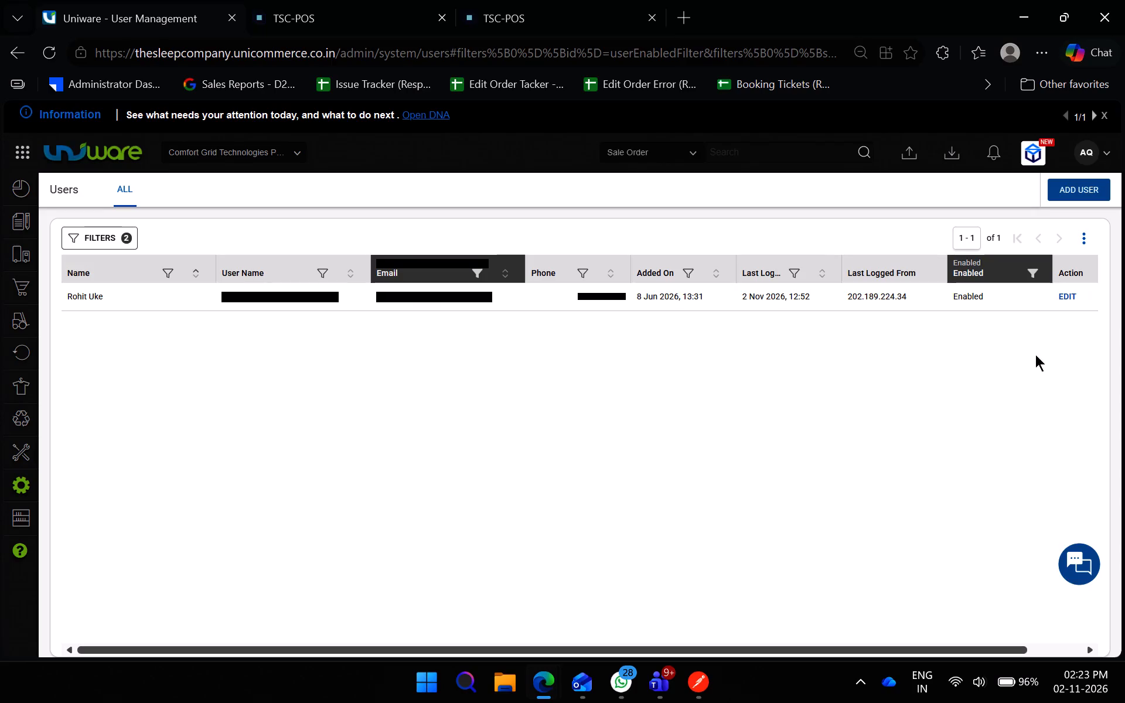
Open the filtered user's record for editing at the user roles section.
click(1068, 296)
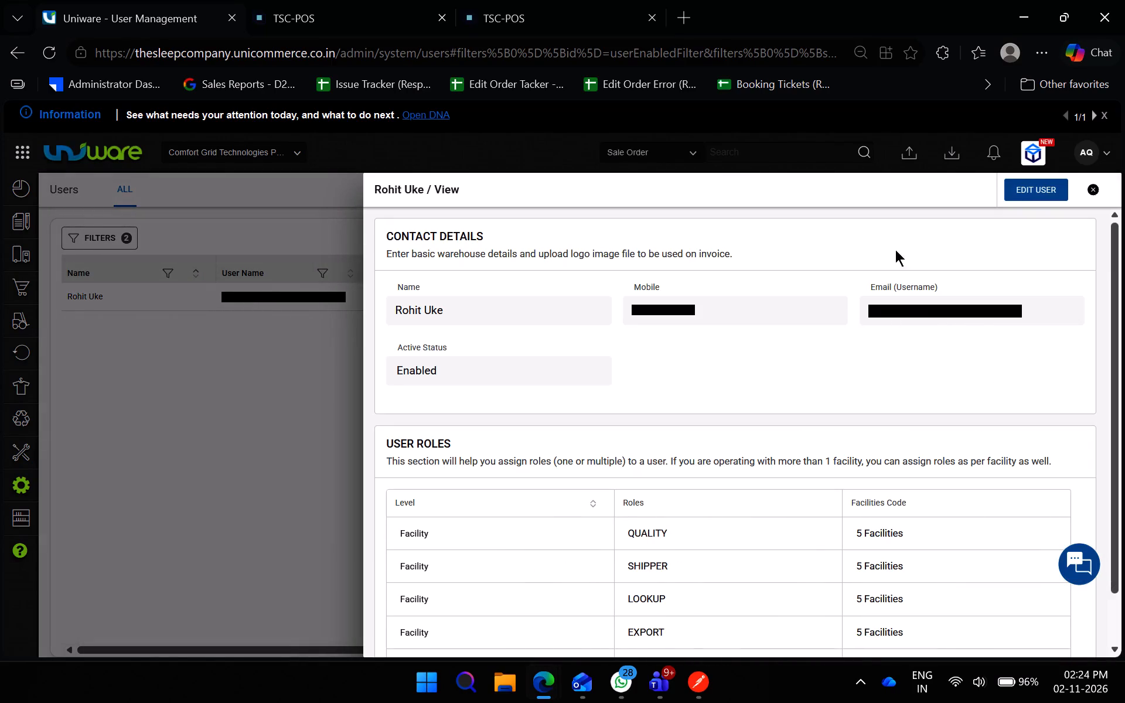
scroll(875, 384, down, 2)
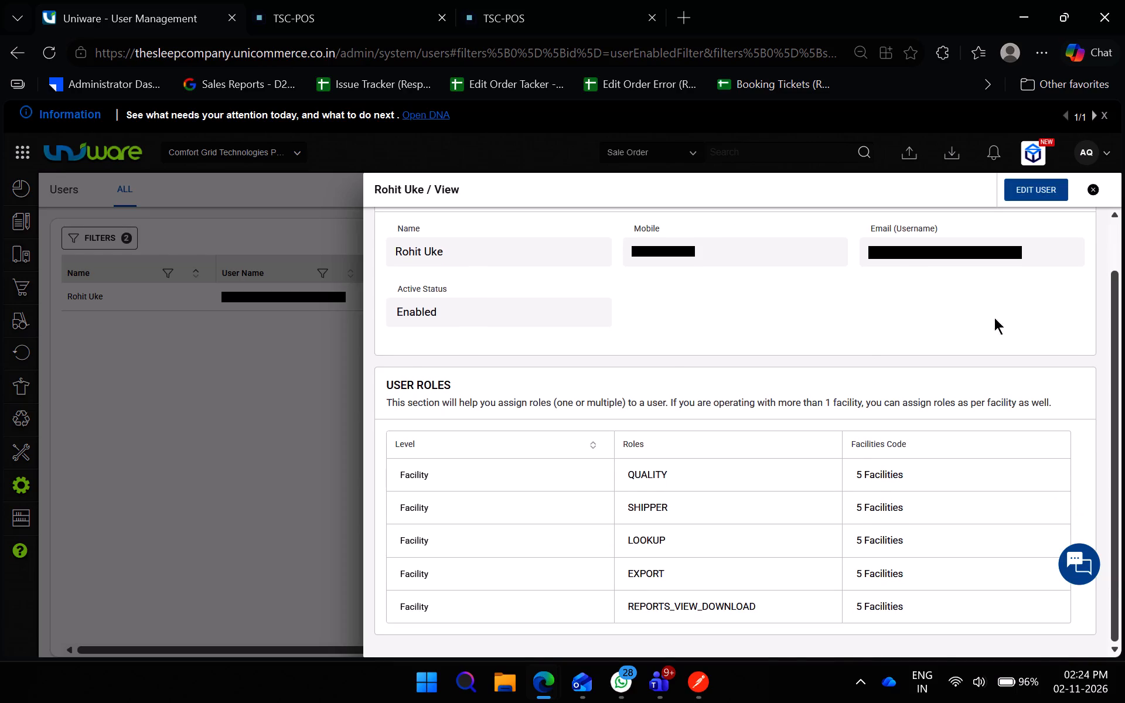
click(1035, 199)
scroll(722, 506, down, 1)
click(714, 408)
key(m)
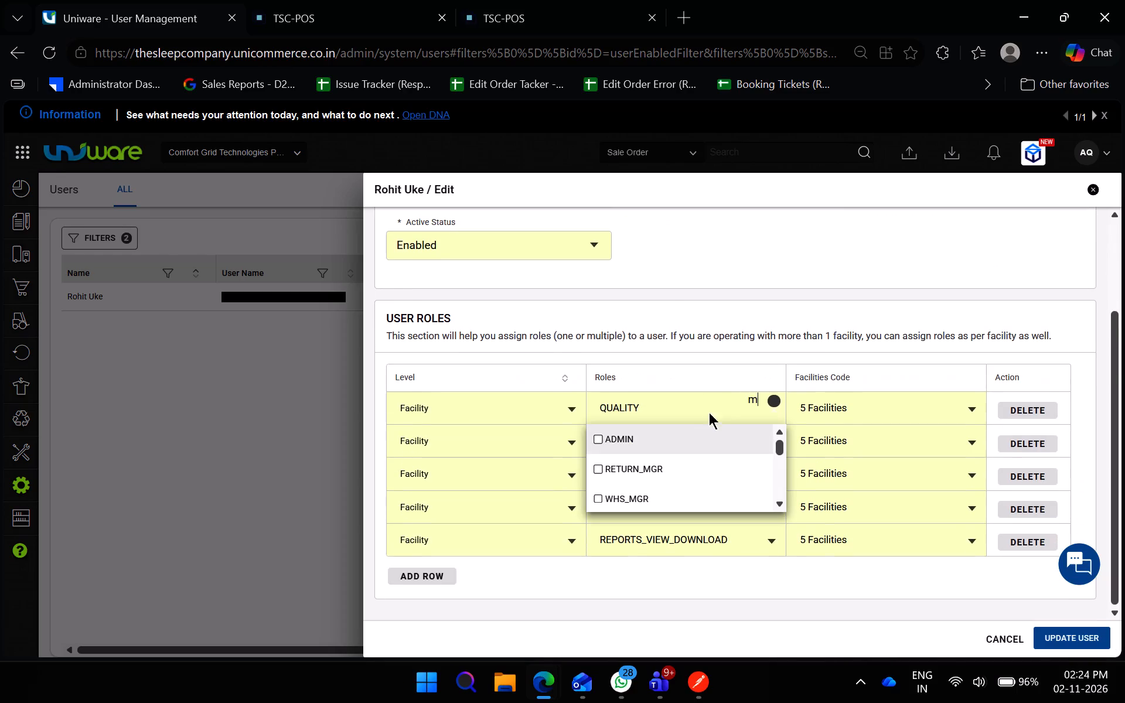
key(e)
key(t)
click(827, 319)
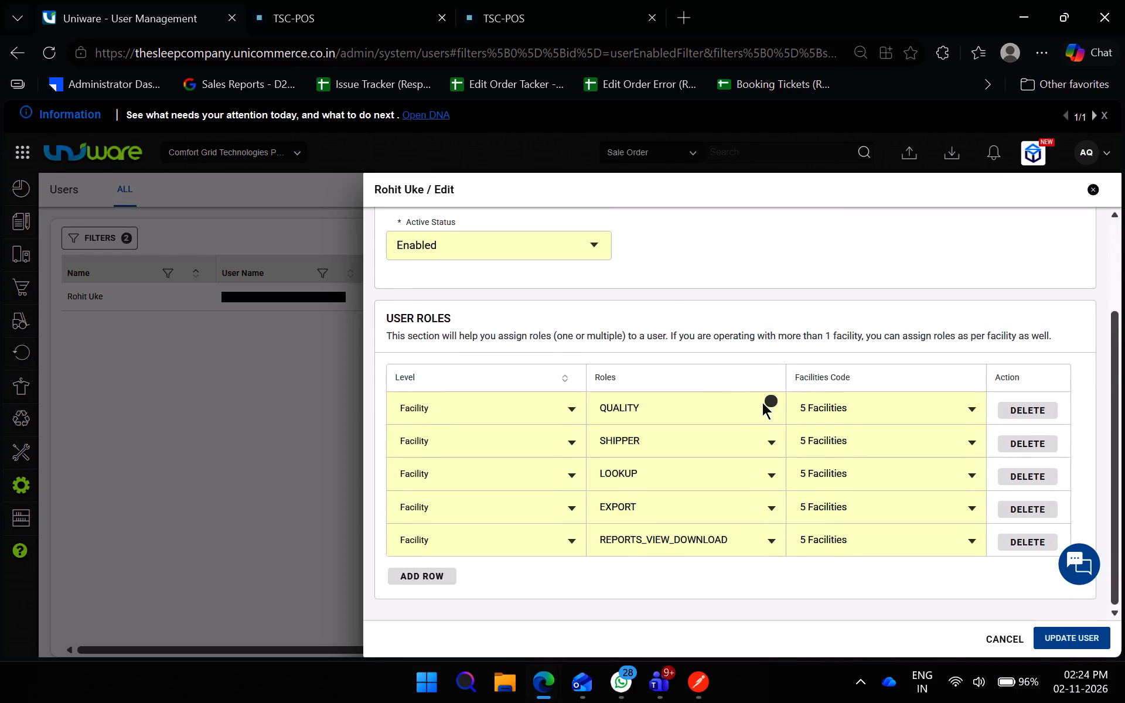
Search the role options of the QUALITY row for "mat".
click(748, 407)
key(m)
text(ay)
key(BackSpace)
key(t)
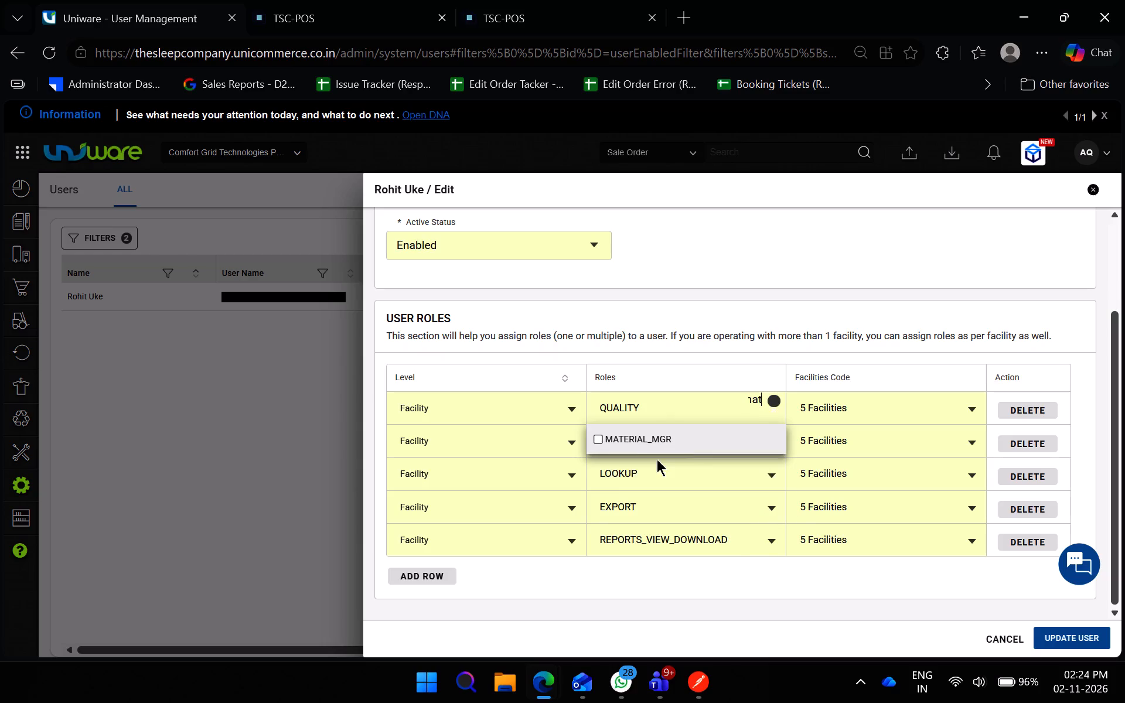
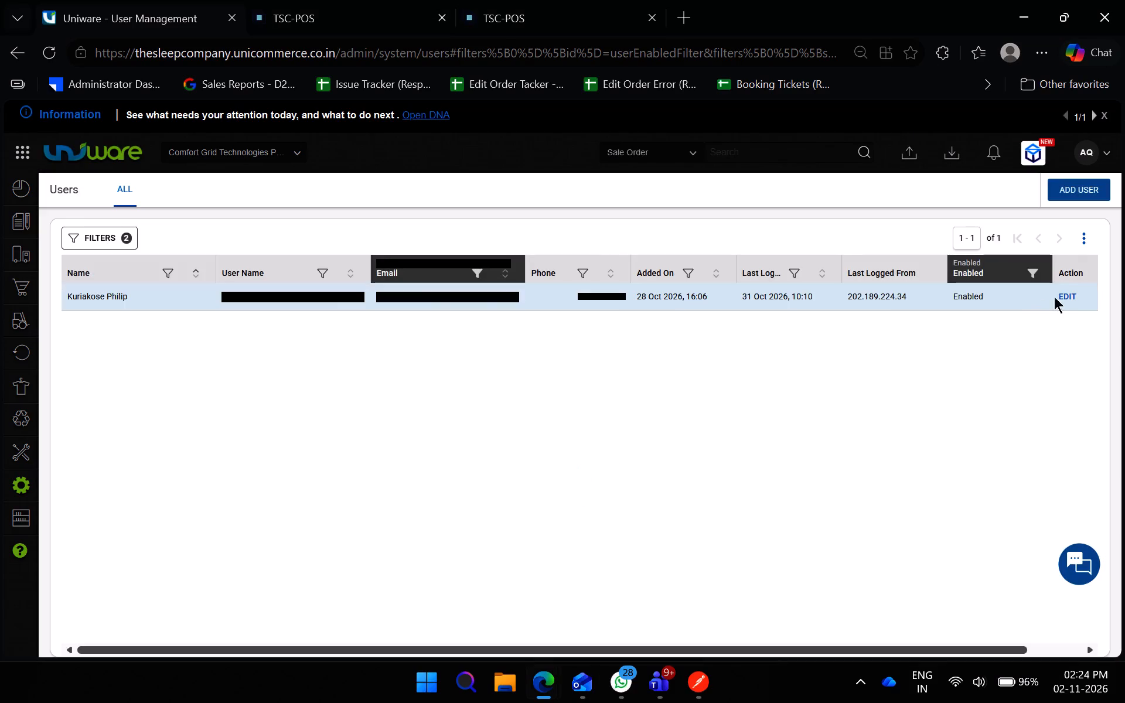
Open the filtered user's record for editing at the user roles section.
click(1067, 296)
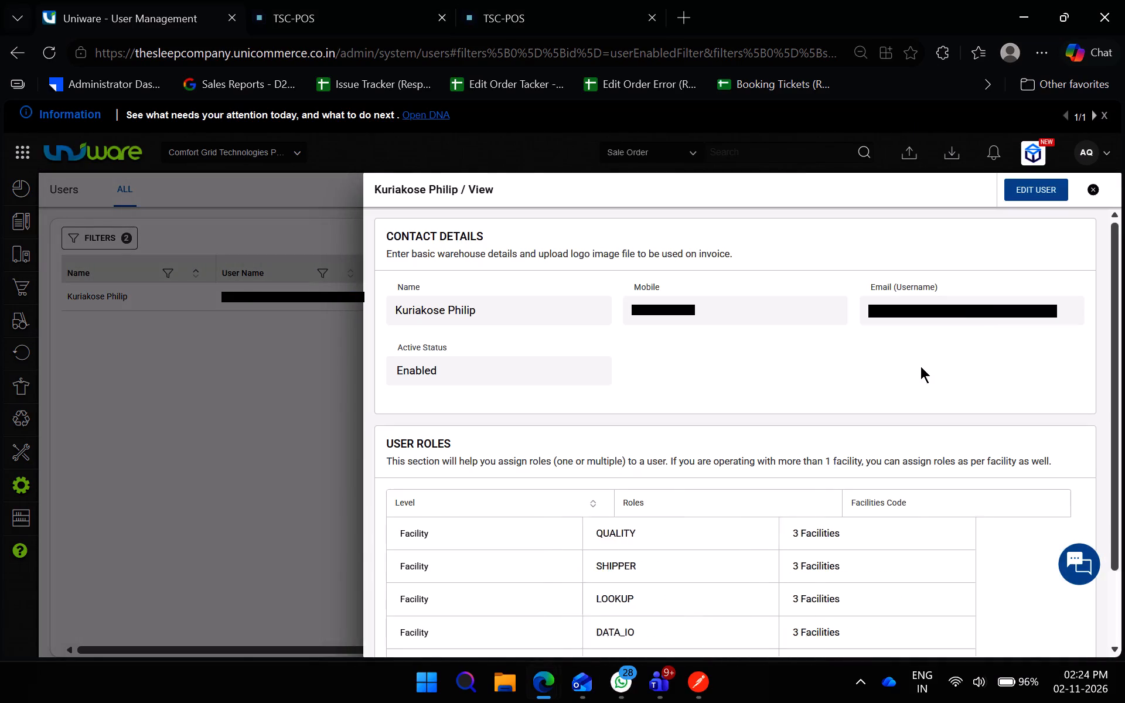
click(1024, 197)
scroll(793, 409, down, 2)
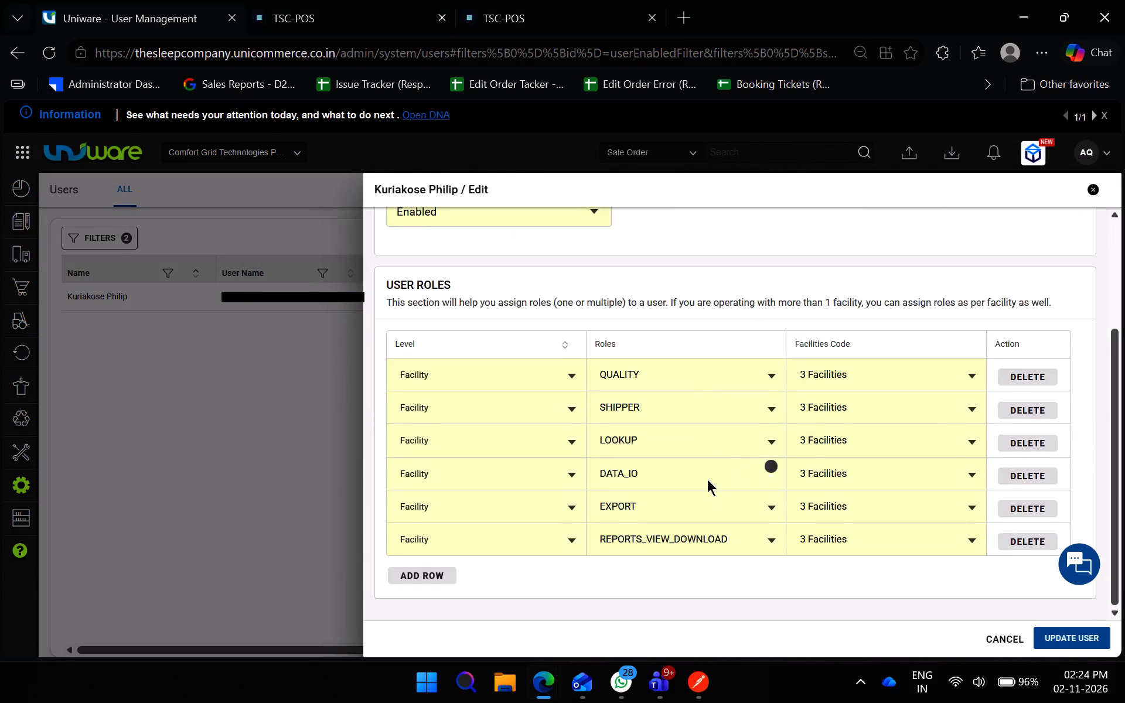
Search the QUALITY row's role options for "mat" and select the MATERIAL_MGR role.
click(699, 374)
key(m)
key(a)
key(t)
click(684, 407)
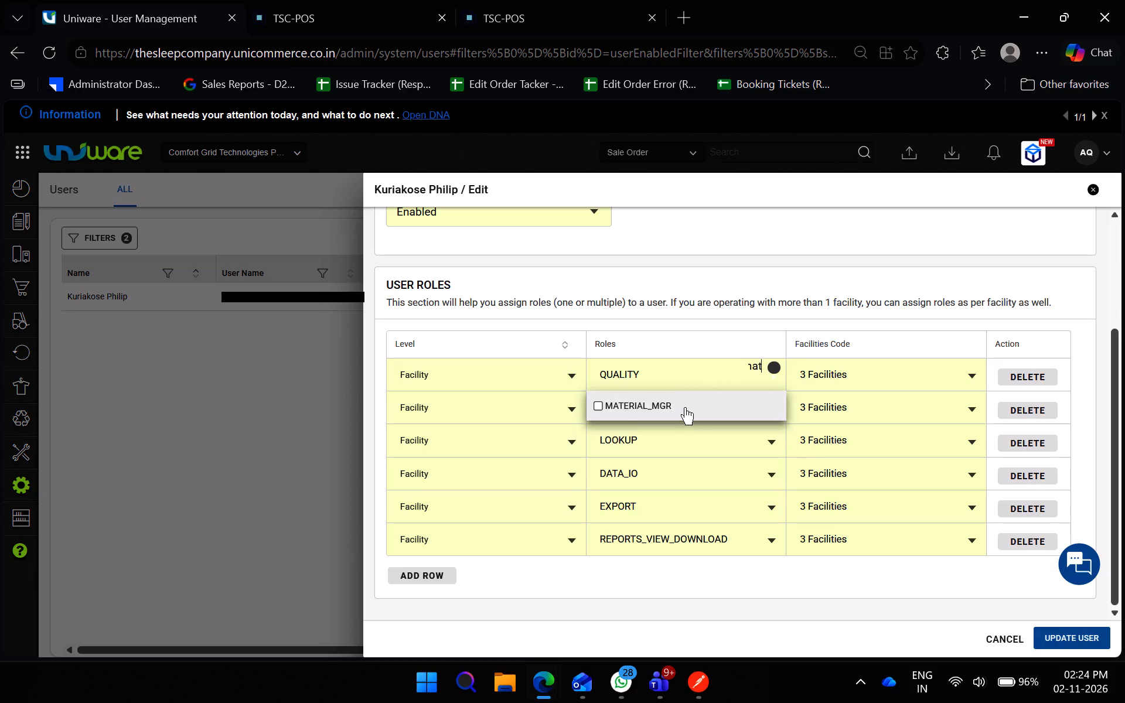
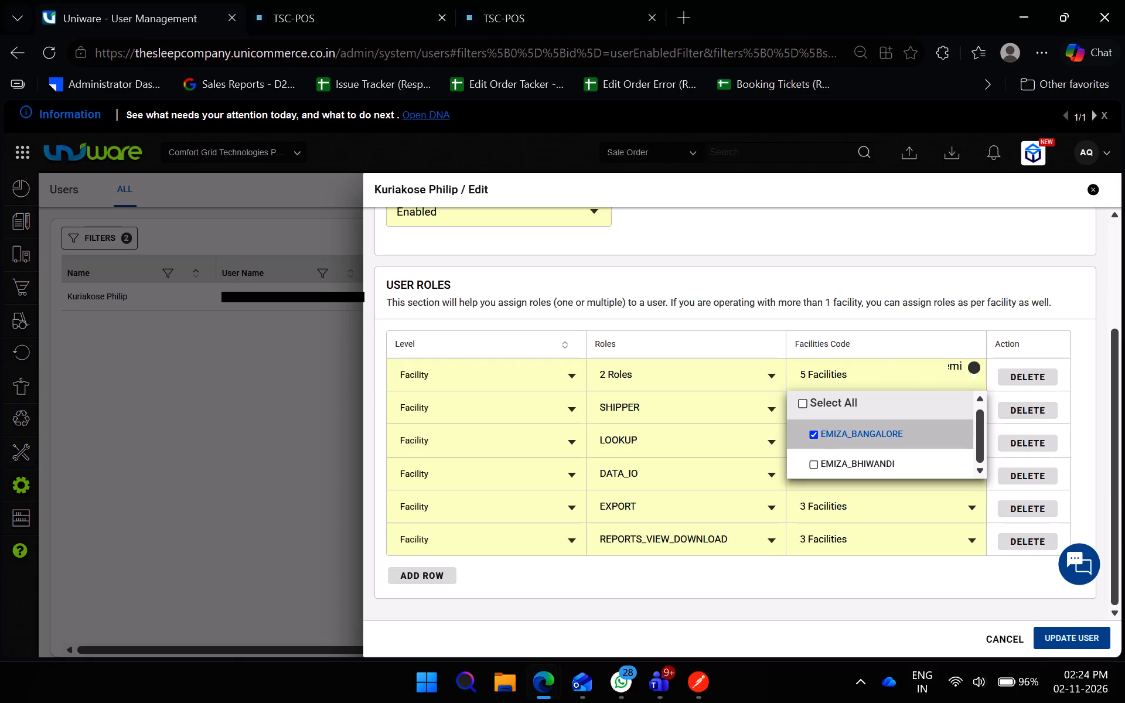
click(822, 458)
click(922, 271)
Add FM_BHIWANDI, the Comfort Grid Technologies facility listed under "bhiwa", and EMIZA_BHIWANDI to the SHIPPER row's facilities.
click(908, 409)
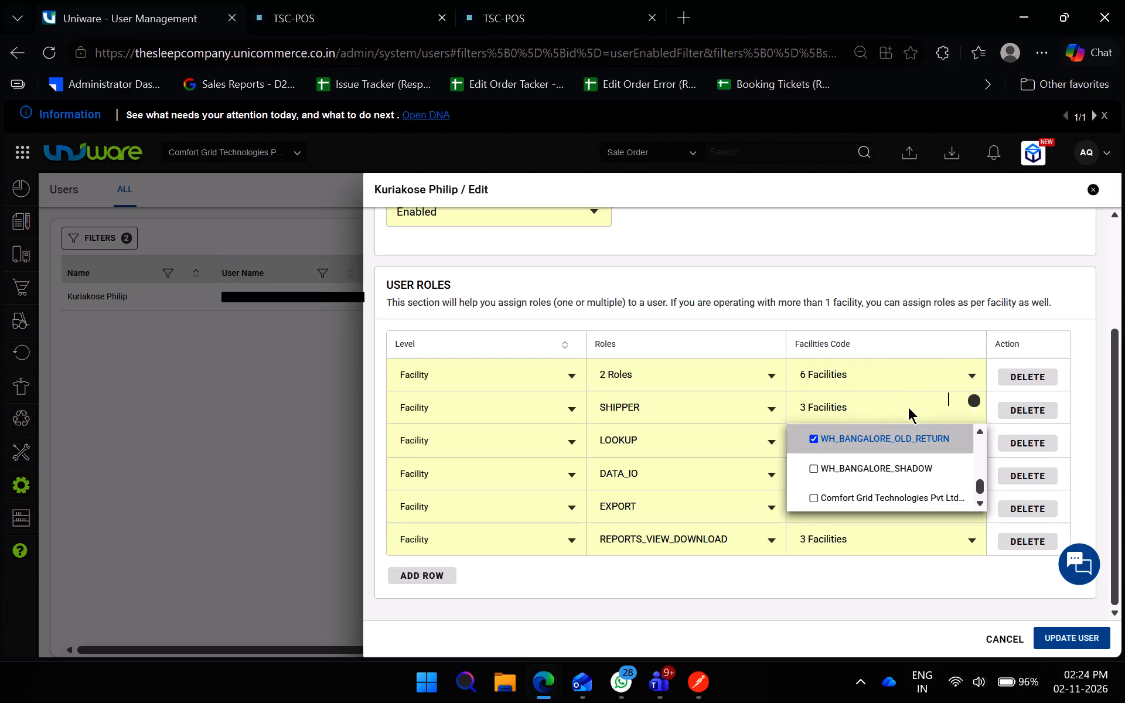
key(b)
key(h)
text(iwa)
click(913, 458)
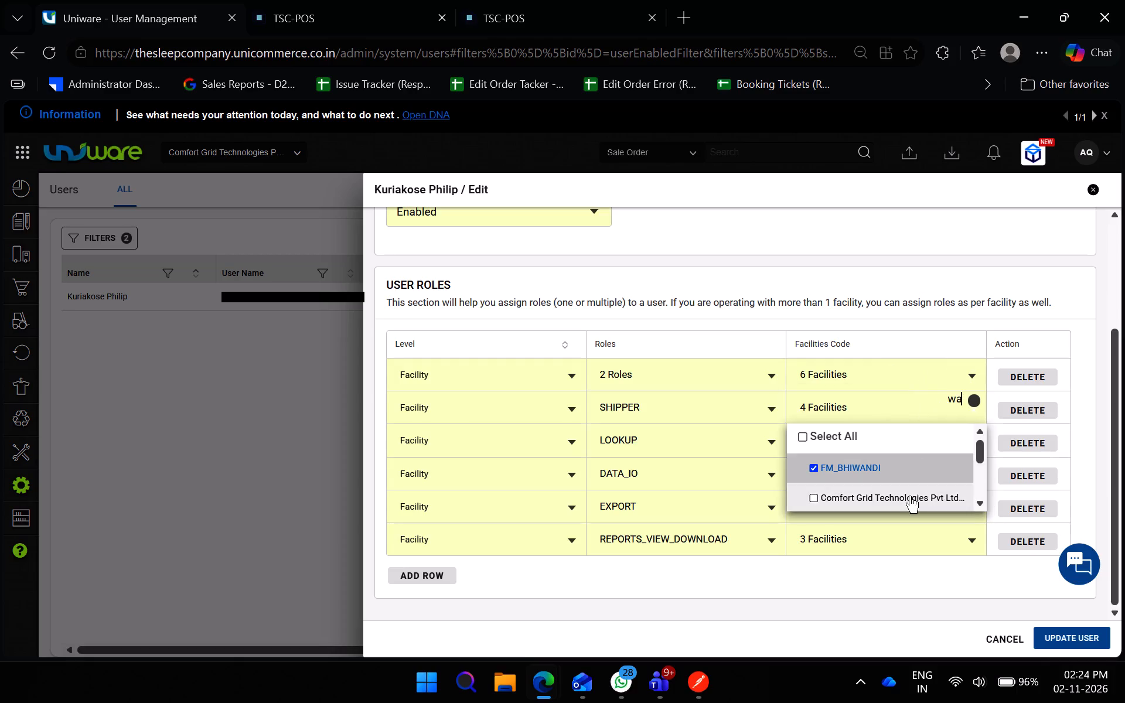
click(907, 503)
click(1010, 248)
click(954, 410)
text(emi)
click(913, 506)
click(948, 240)
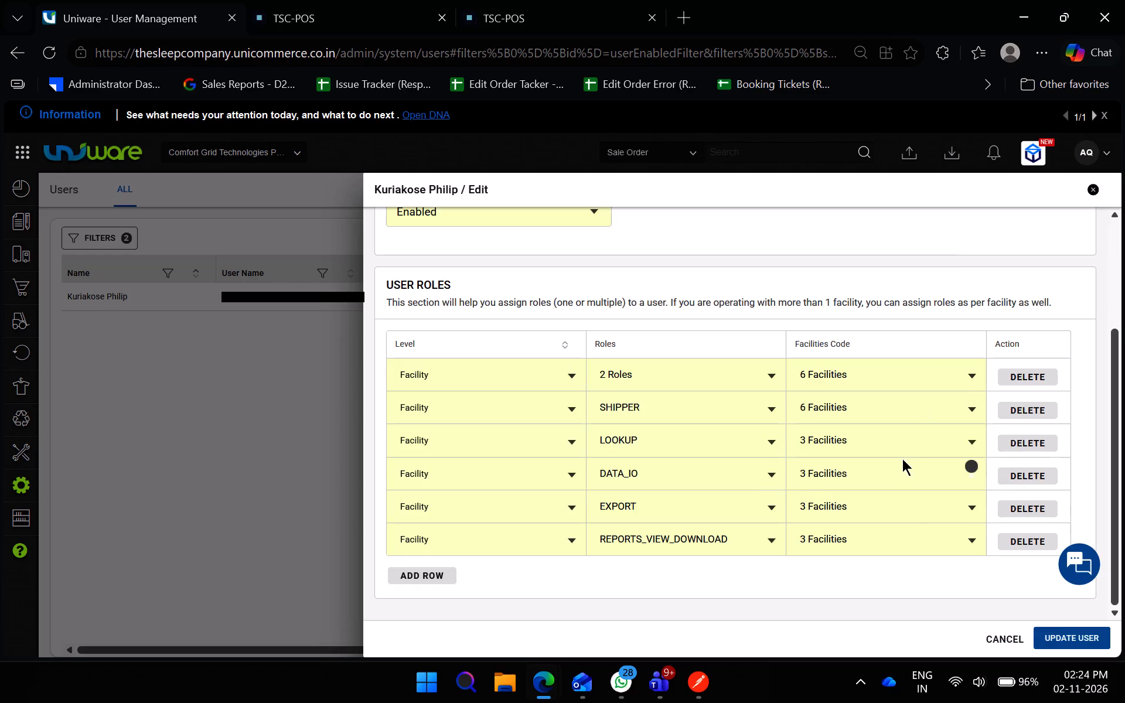
Search the LOOKUP row's facility options for "bhiwa".
click(902, 450)
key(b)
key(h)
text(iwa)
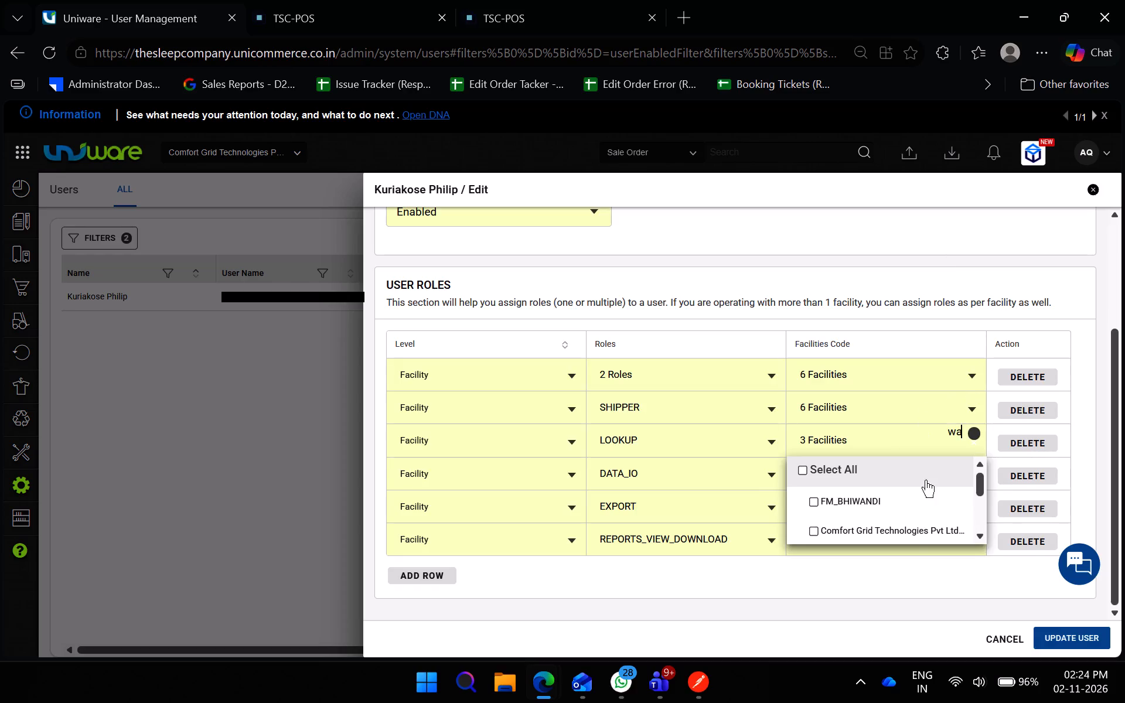
Add FM_BHIWANDI, the Comfort Grid Technologies Pvt Ltd facility listed directly below it, and EMIZA_BHIWANDI to the LOOKUP role's facilities.
click(924, 493)
click(913, 542)
click(968, 276)
click(926, 452)
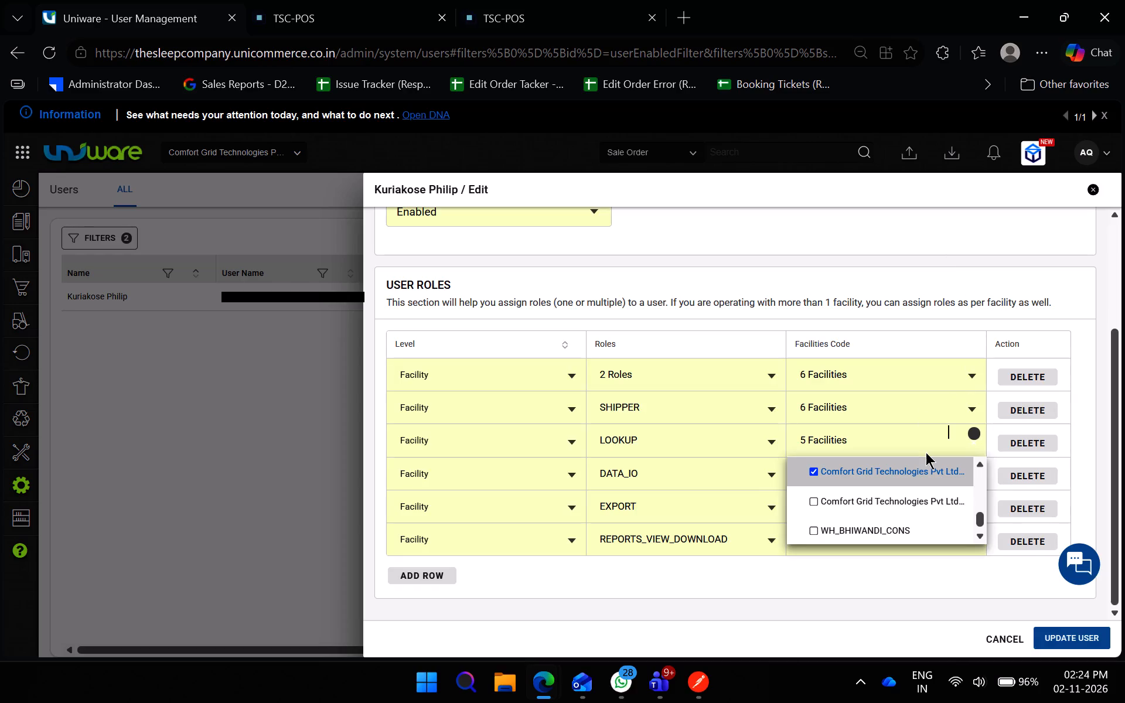
text(emi)
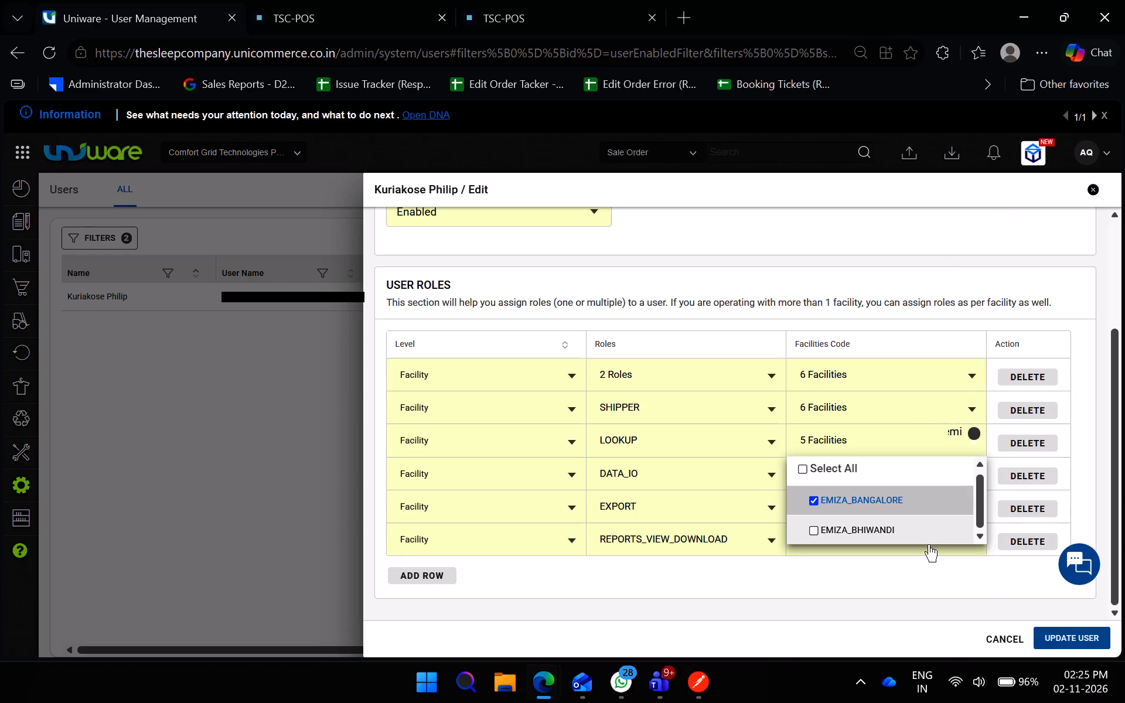
click(929, 545)
click(929, 447)
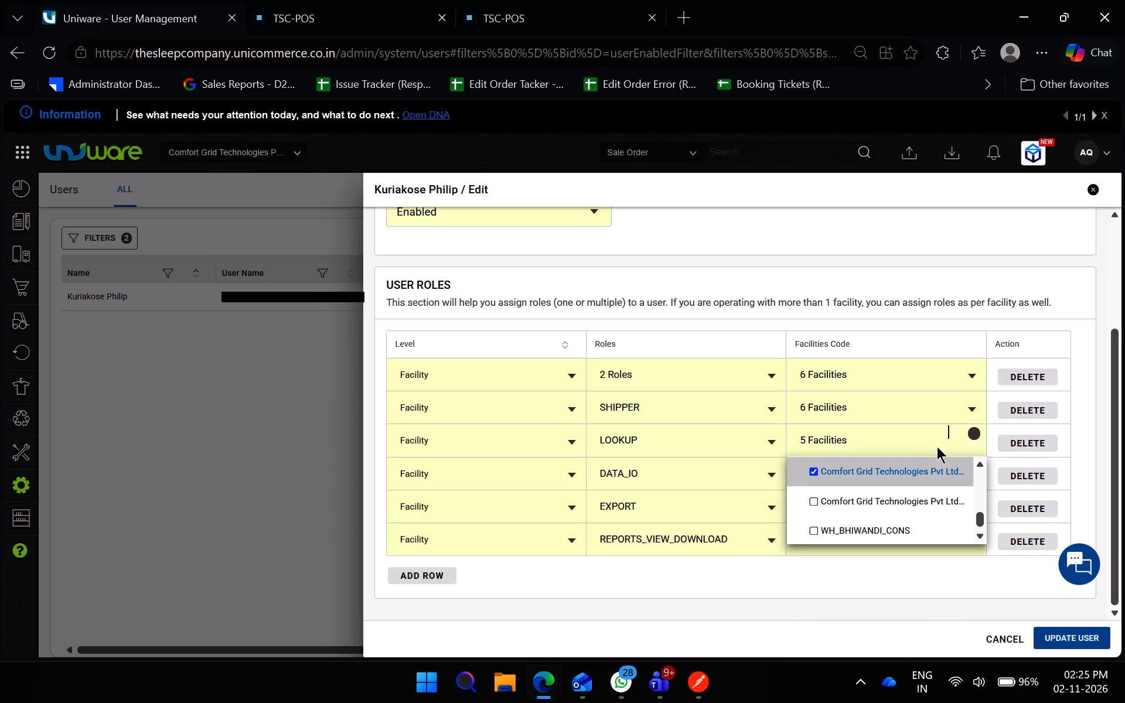
text(emi)
click(921, 526)
click(947, 223)
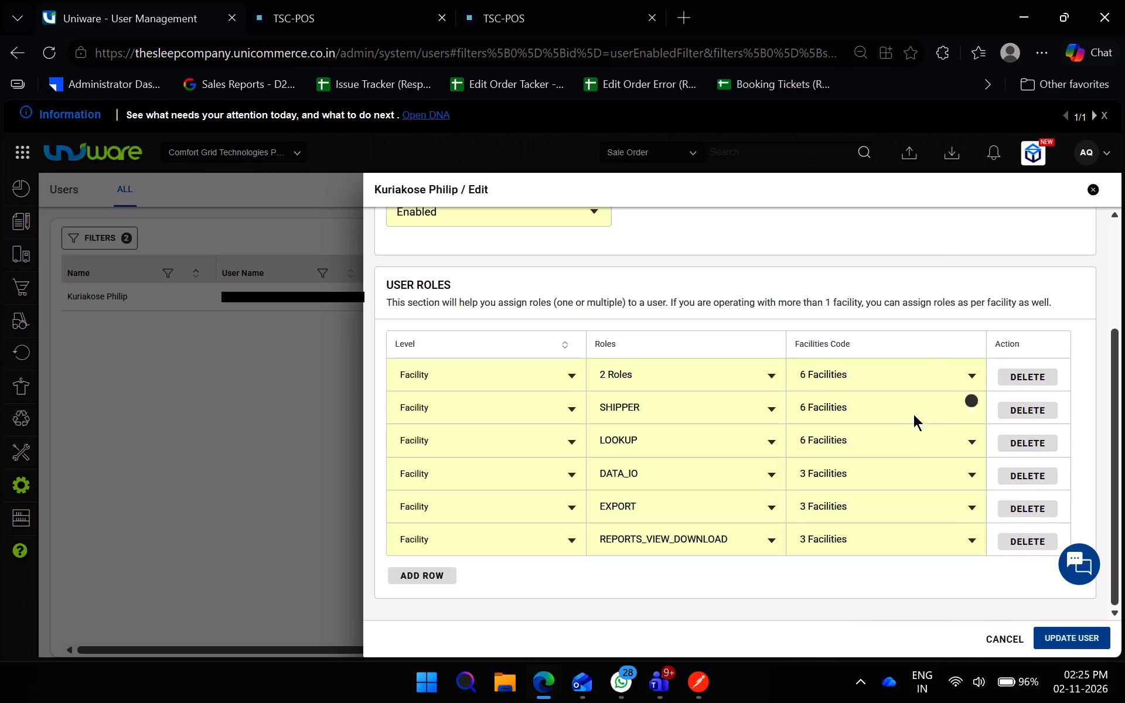
Add FM_BHIWANDI, the Comfort Grid Technologies Pvt Ltd facility listed directly below it, and EMIZA_BHIWANDI to the DATA_IO role's facilities.
click(894, 479)
text(bhiwa)
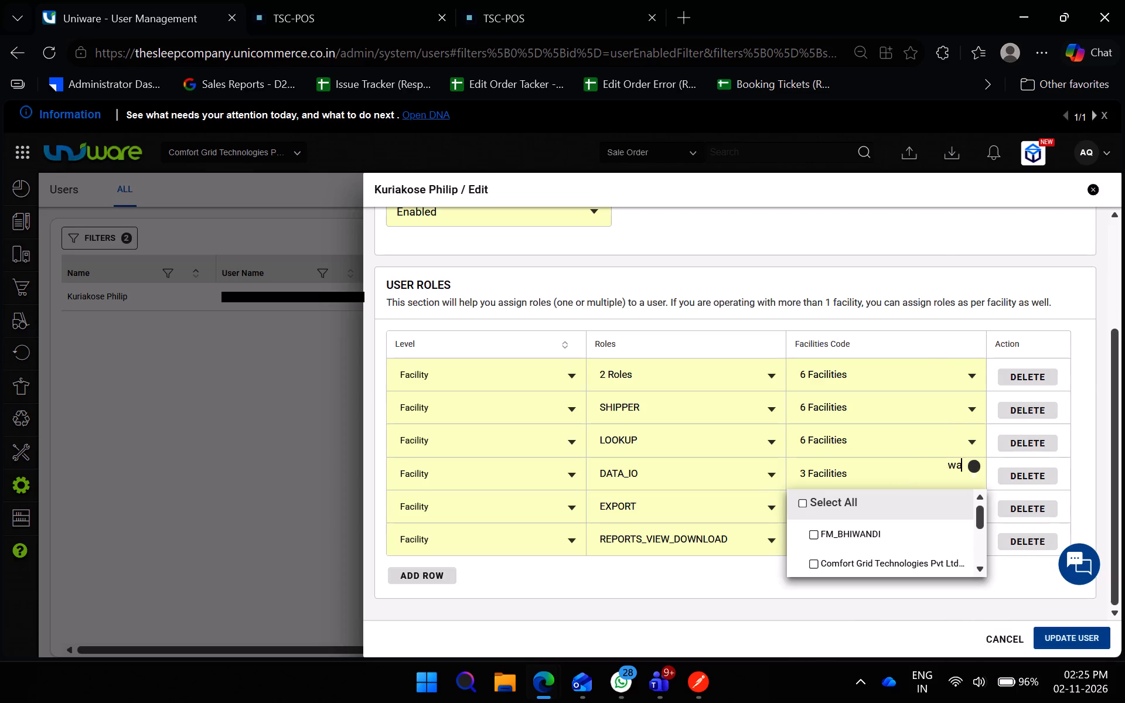
click(909, 544)
click(907, 559)
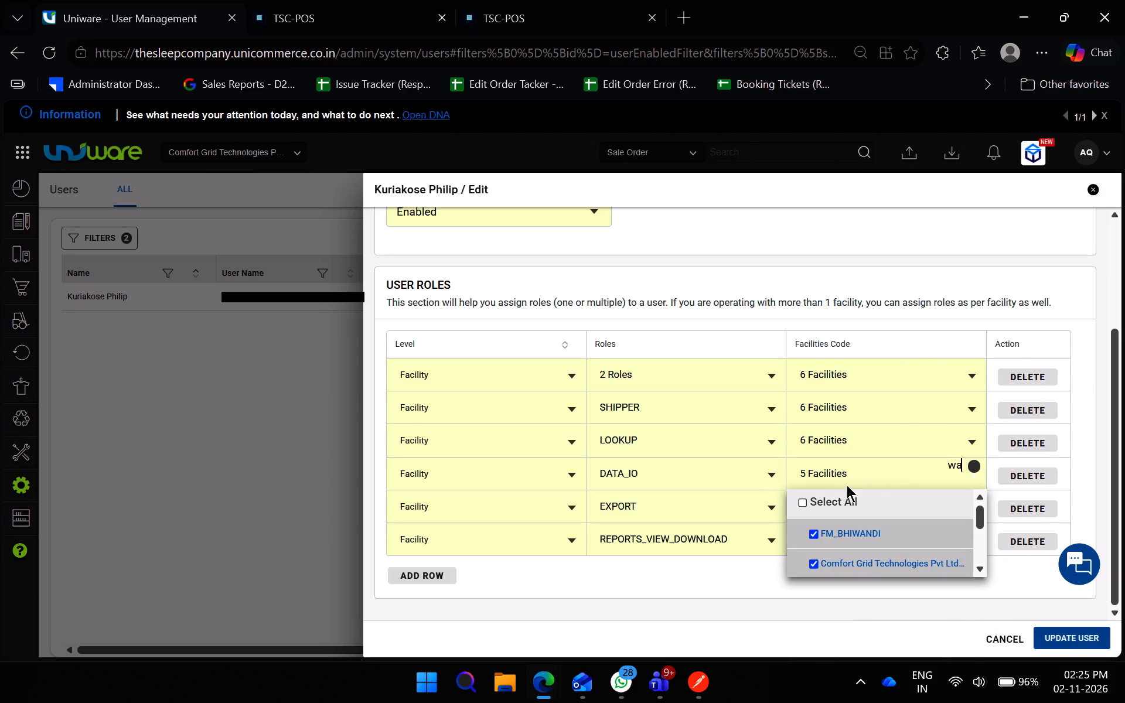
key(BackSpace)
key(BackSpace)
key(BackSpace)
key(BackSpace)
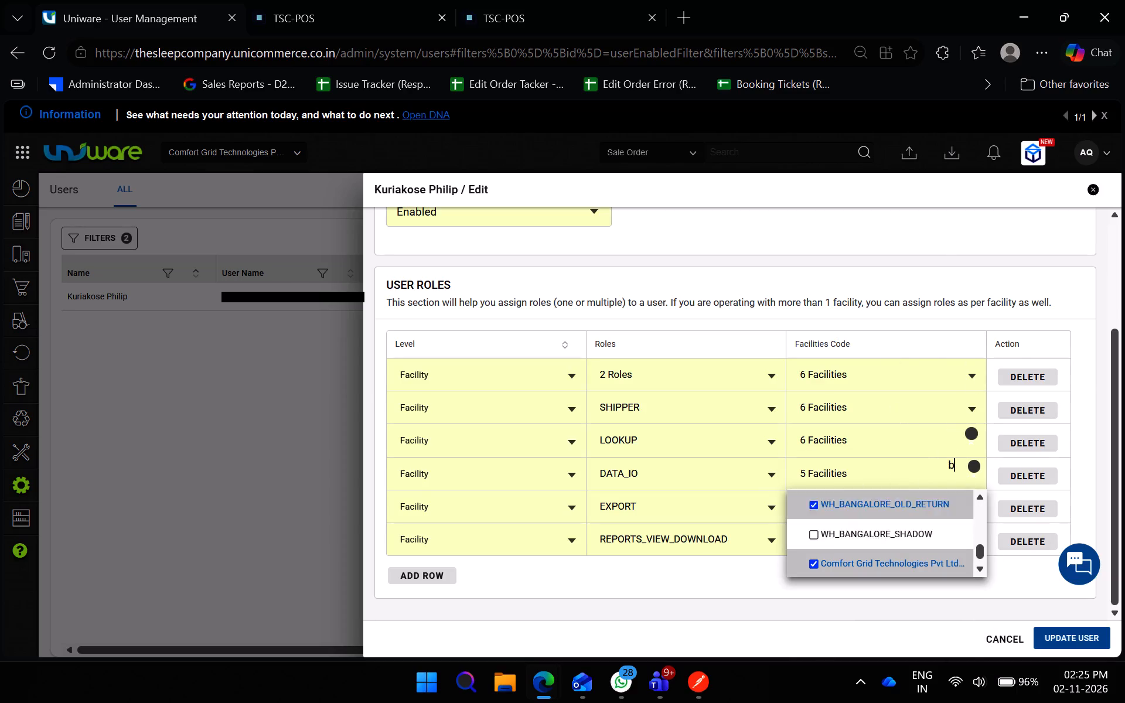
key(BackSpace)
text(emi)
click(911, 565)
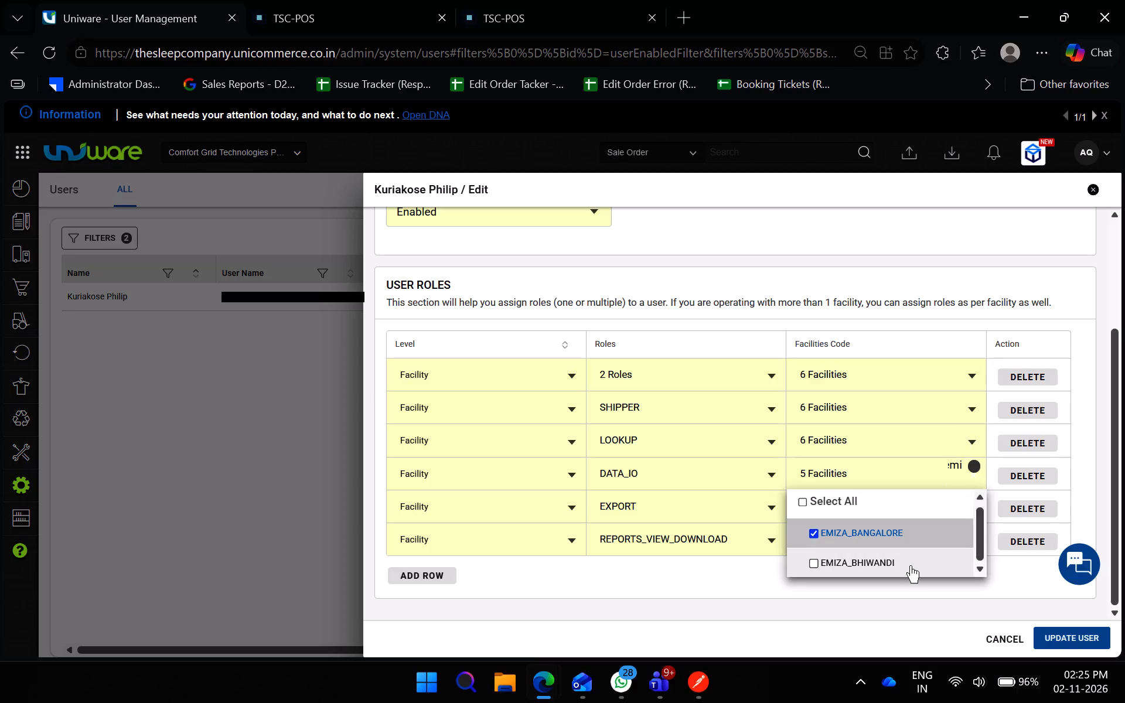
click(977, 288)
Filter the EXPORT role's facility choices for the Bhiwandi facilities.
click(865, 504)
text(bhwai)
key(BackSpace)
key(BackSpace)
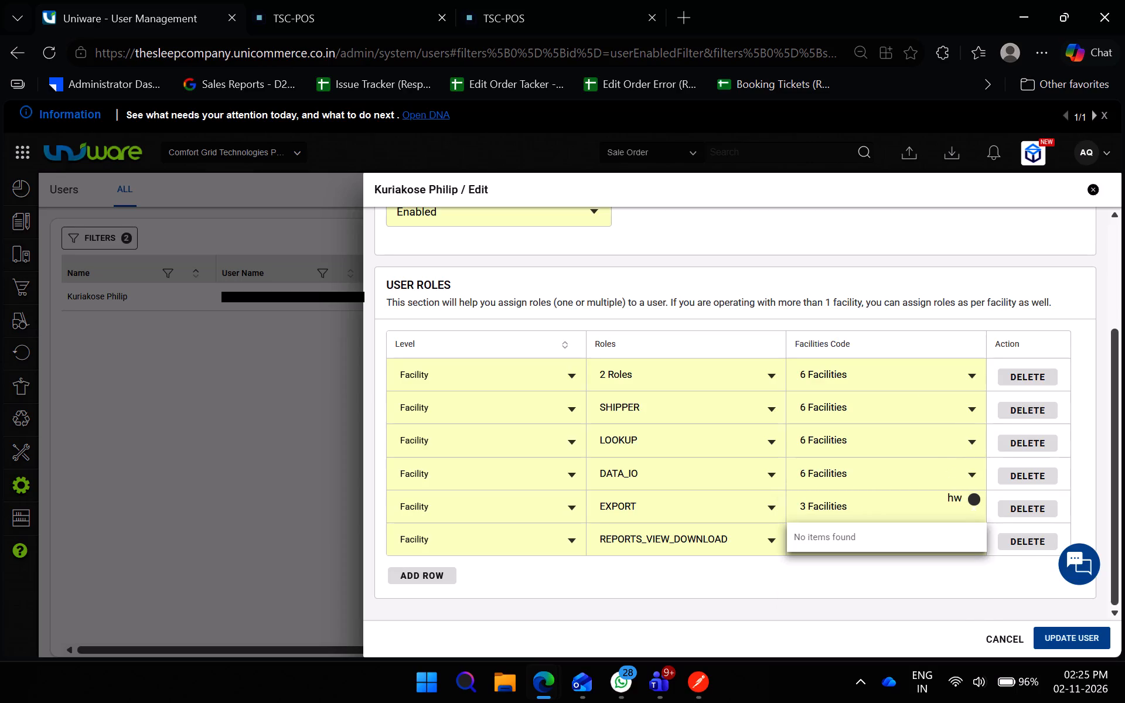
Add FM_BHIWANDI, the Comfort Grid Technologies Pvt Ltd facility listed directly below it, and EMIZA_BHIWANDI to the EXPORT role's facilities.
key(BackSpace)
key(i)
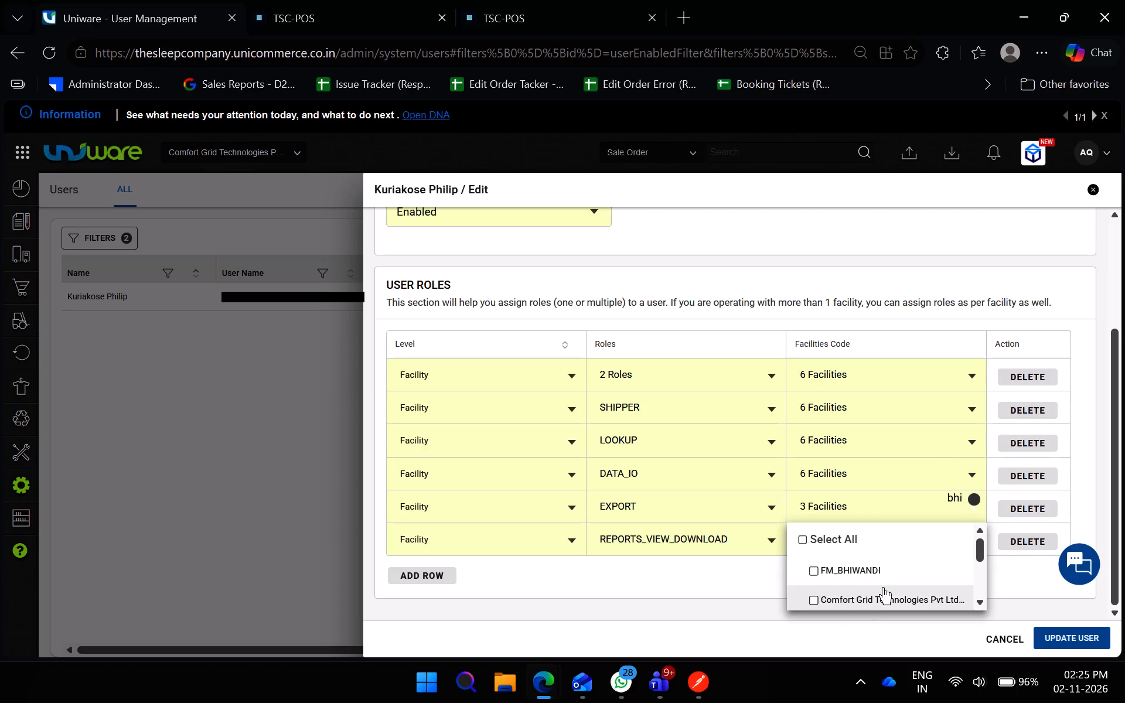
click(884, 585)
click(875, 574)
click(896, 282)
click(904, 500)
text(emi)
click(894, 594)
click(668, 613)
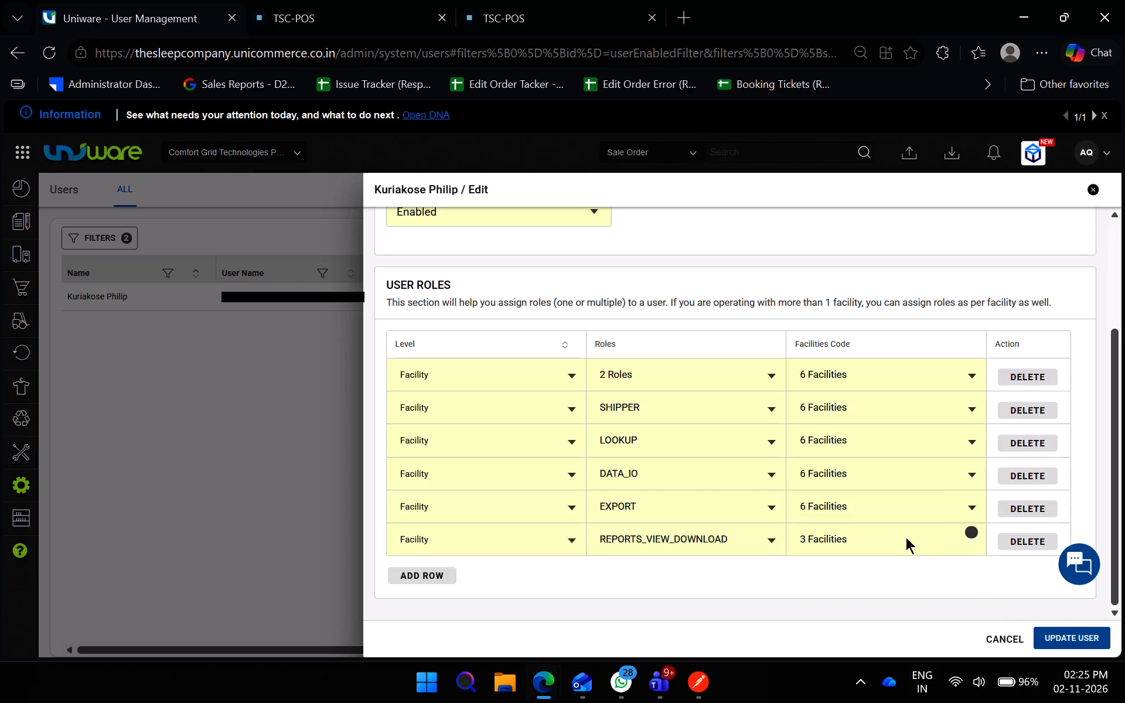
Add FM_BHIWANDI, the Comfort Grid Technologies Pvt Ltd facility listed directly below it, and EMIZA_BHIWANDI to the REPORTS_VIEW_DOWNLOAD role's facilities.
click(906, 537)
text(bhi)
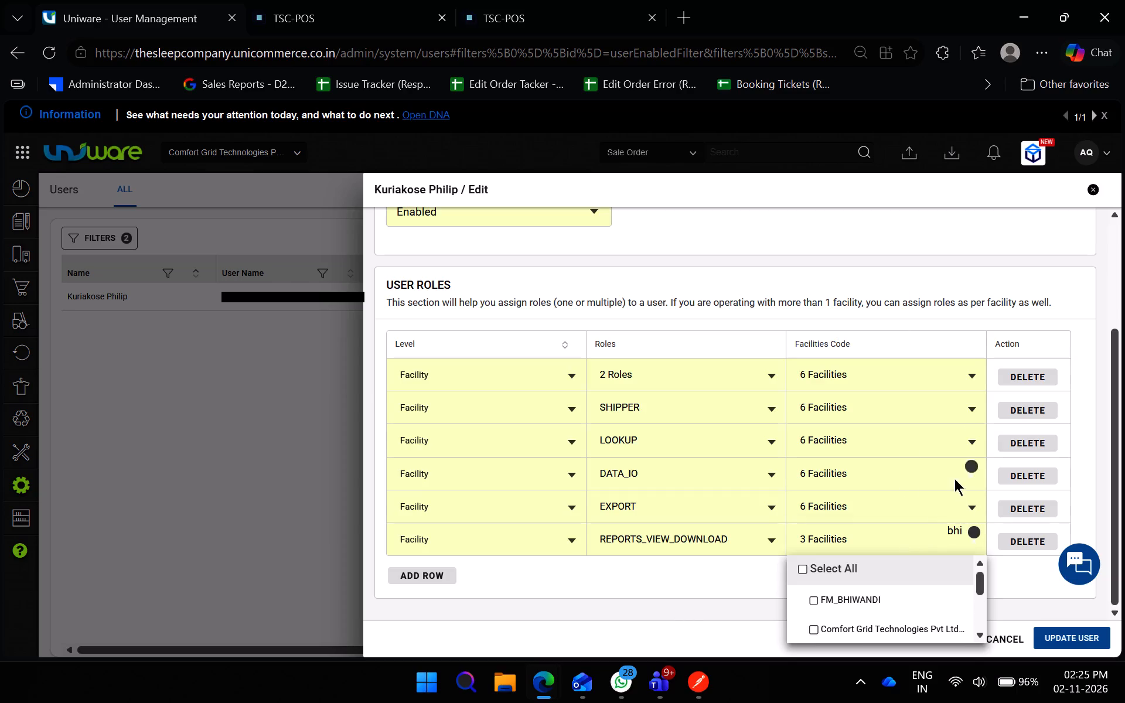
click(905, 600)
click(895, 630)
click(662, 591)
click(922, 547)
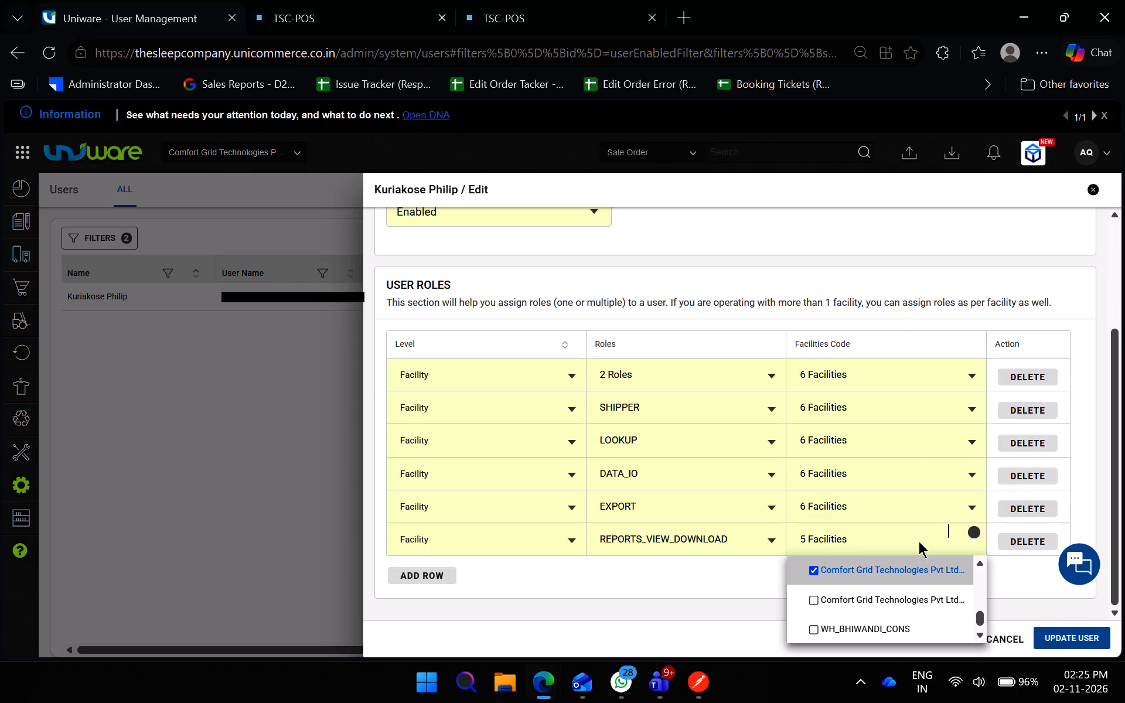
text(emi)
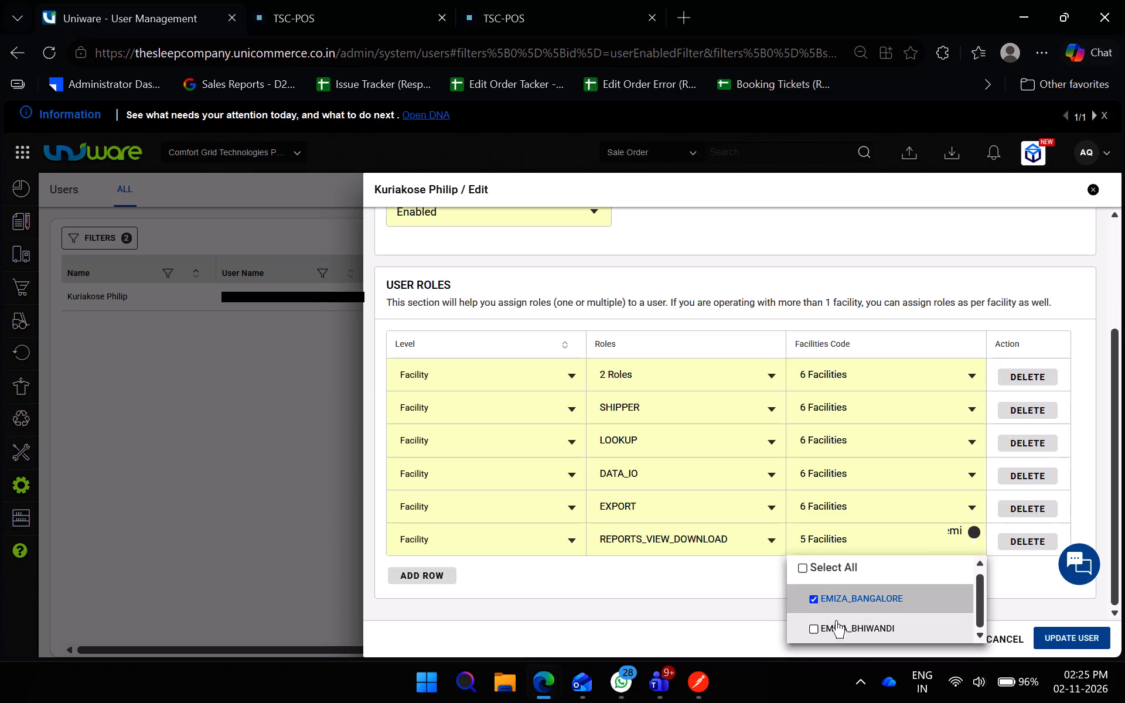
click(839, 630)
click(707, 597)
Save the updated roles and facility assignments for the user.
click(1038, 637)
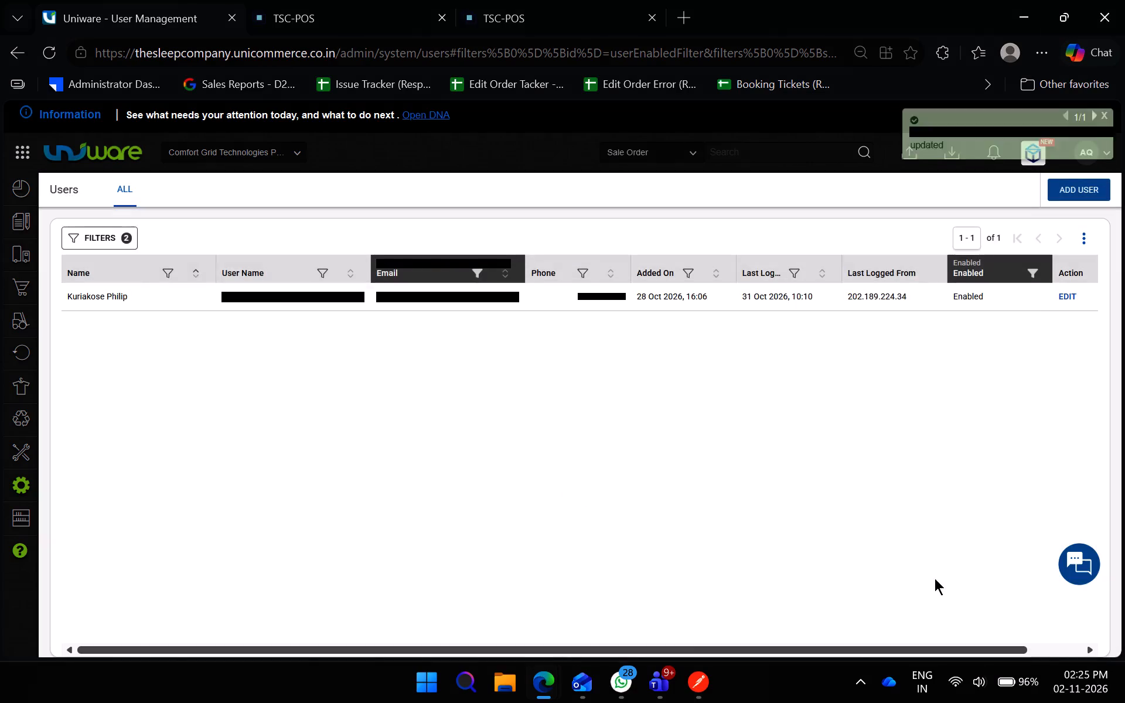
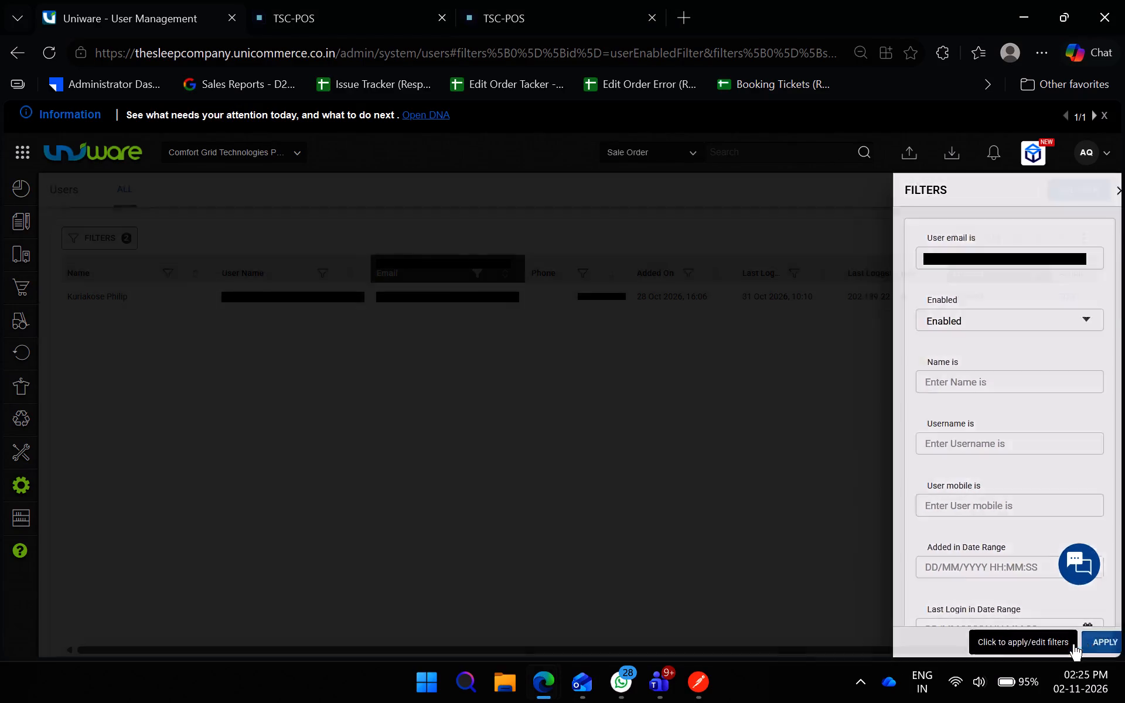
Open the enabled user found by the e-mail filter for editing.
click(1063, 293)
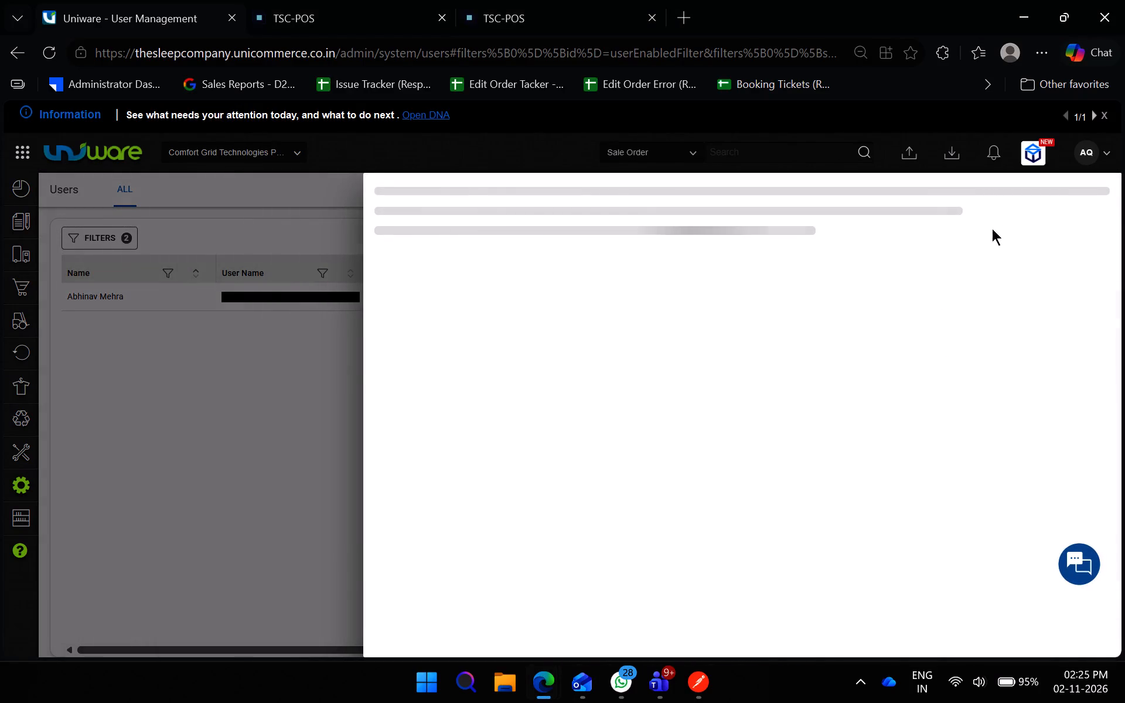
click(1034, 195)
Filter the facility choices of the QUALITY role in the user's roles by "ban".
scroll(917, 374, down, 3)
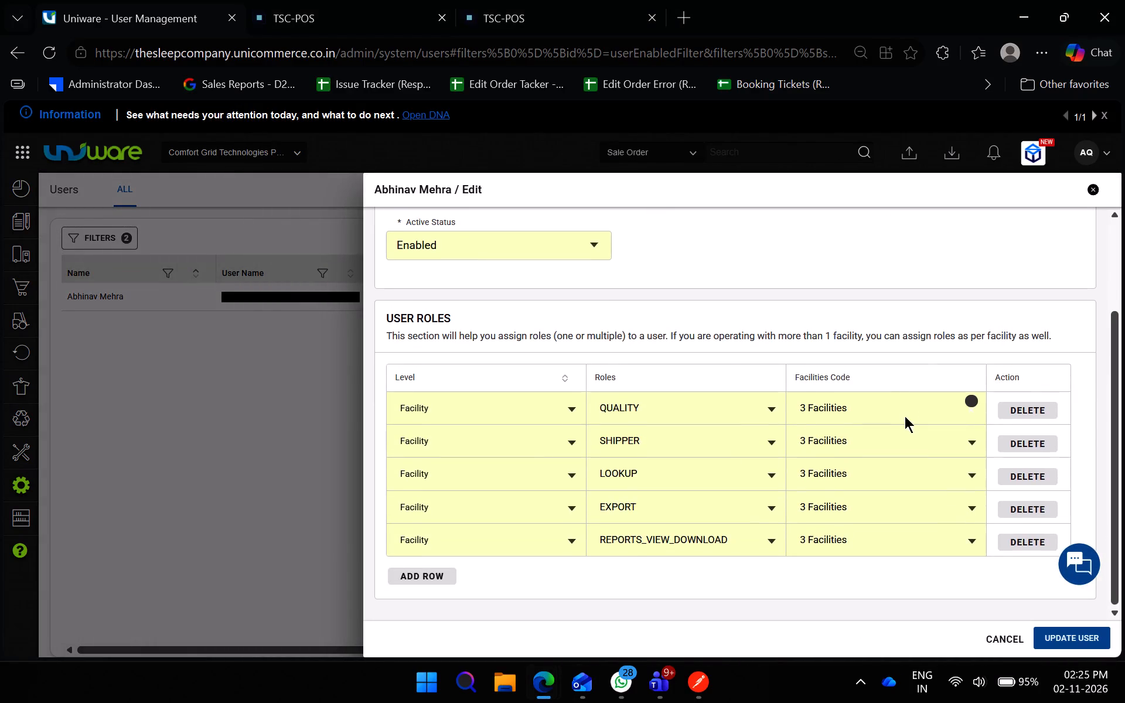
click(904, 417)
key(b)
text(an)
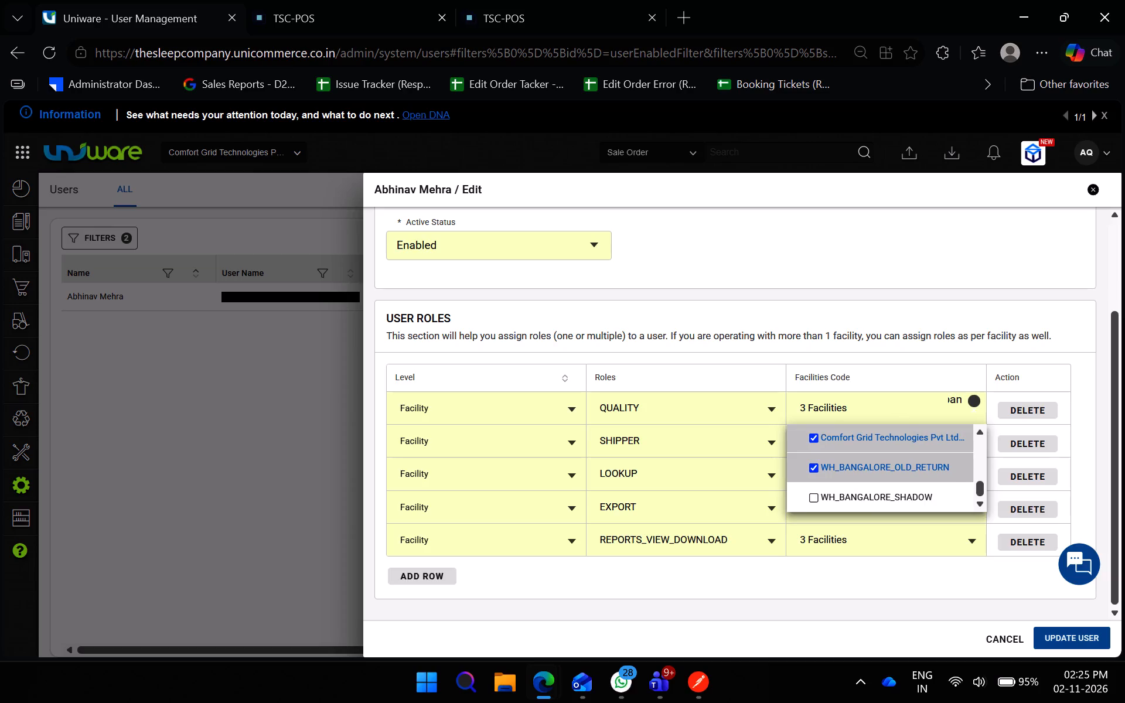
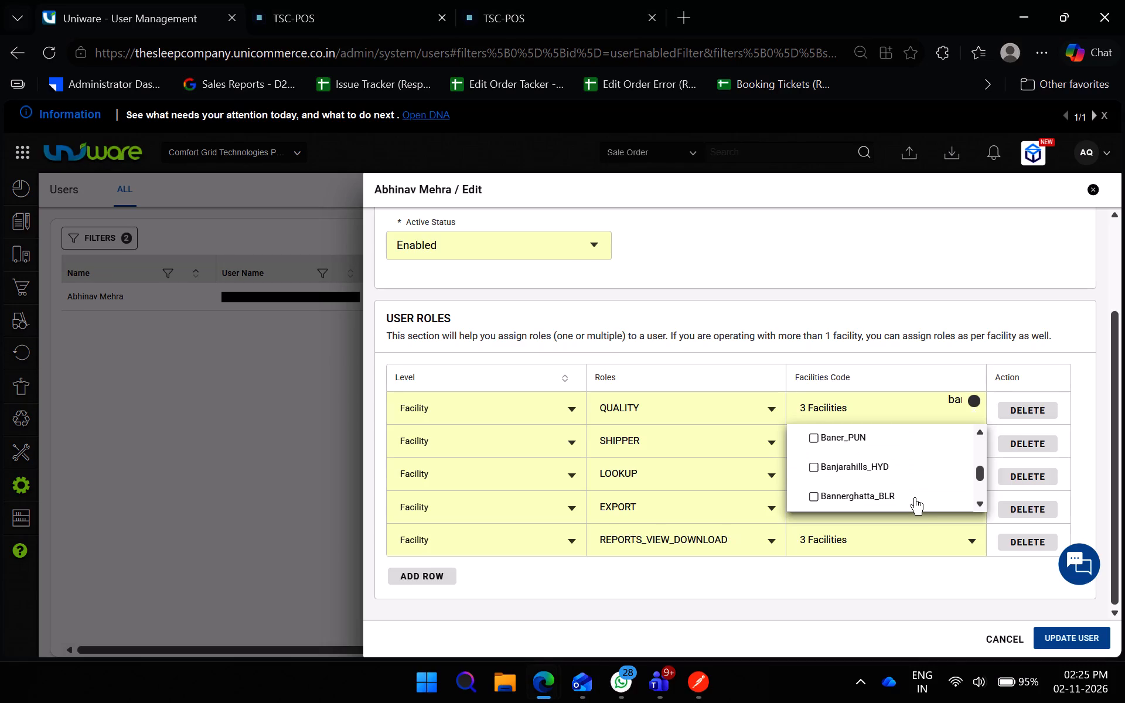
Filter the QUALITY role's facility choices for the Bangalore facilities and add WH_BANGALORE_SHADOW.
key(BackSpace)
key(BackSpace)
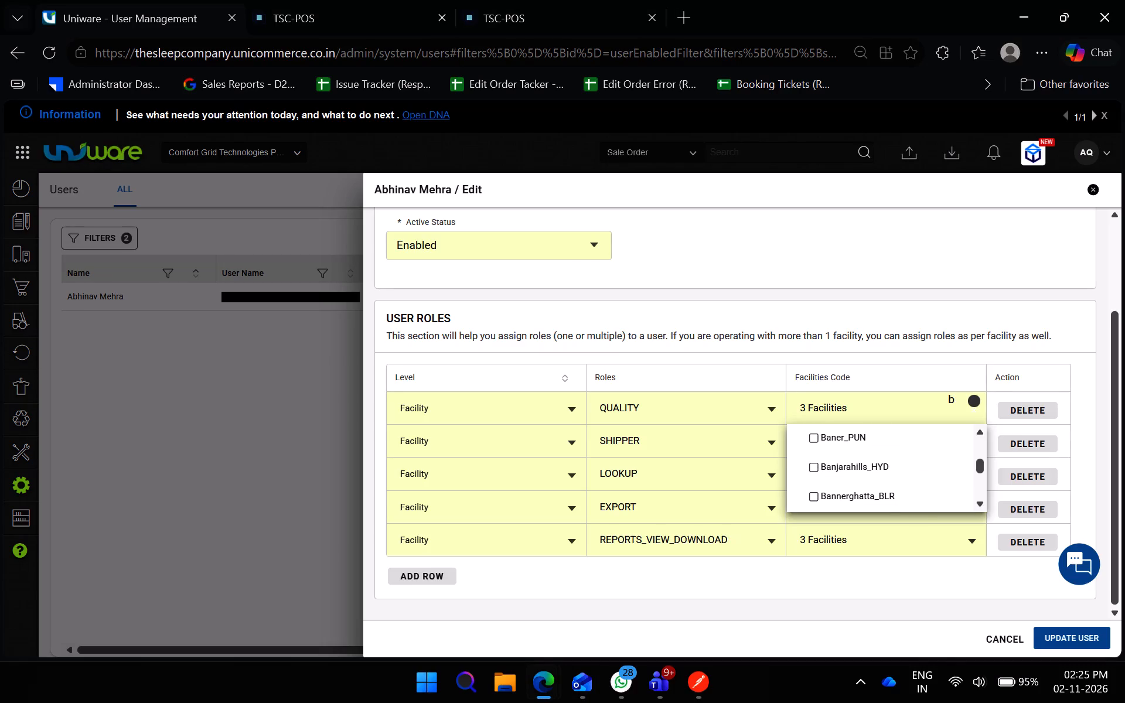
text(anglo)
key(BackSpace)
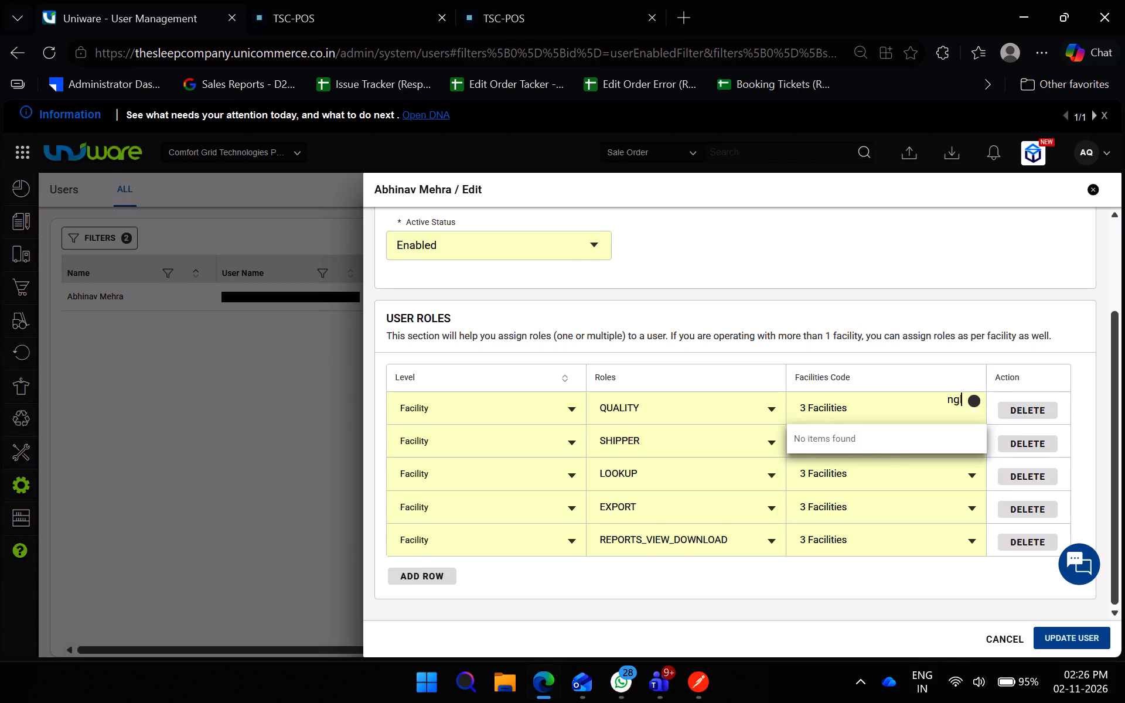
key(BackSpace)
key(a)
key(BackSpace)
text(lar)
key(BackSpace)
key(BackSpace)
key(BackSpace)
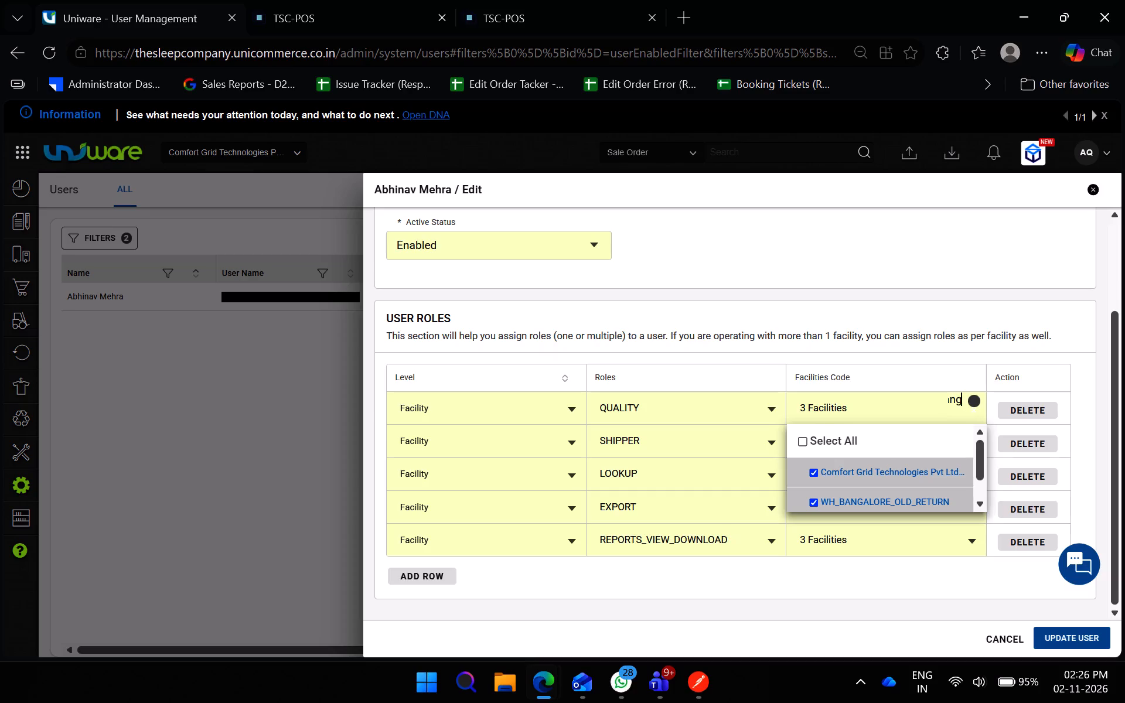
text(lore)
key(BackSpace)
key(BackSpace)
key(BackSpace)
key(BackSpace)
scroll(910, 485, down, 3)
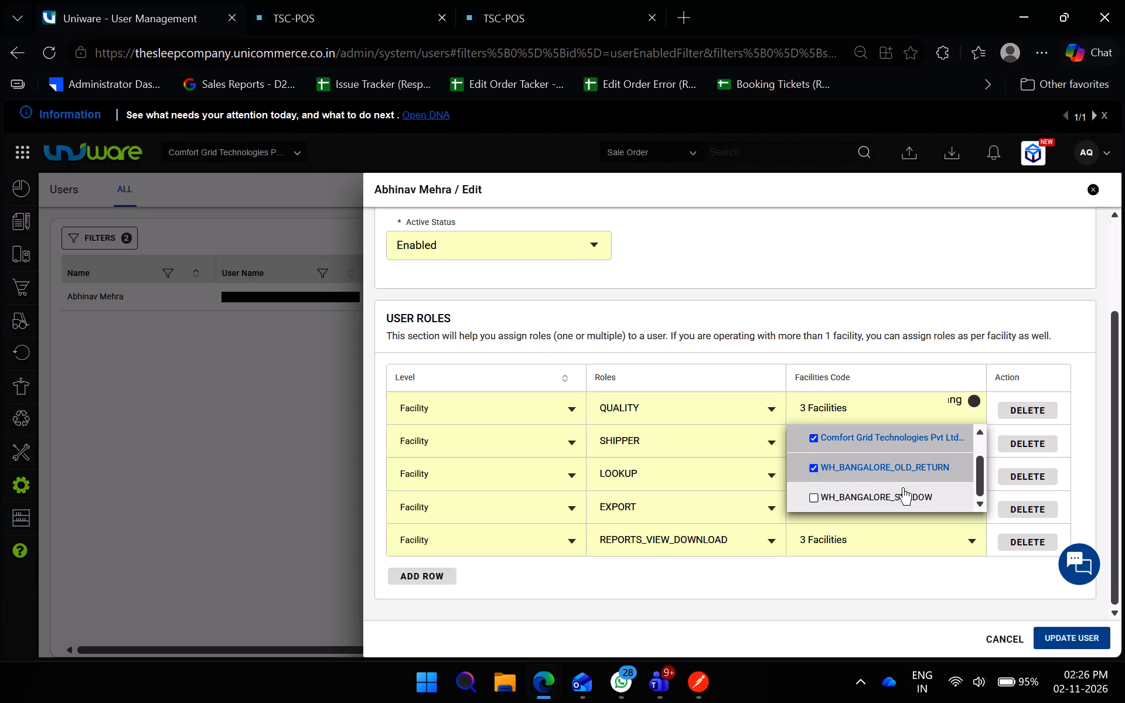
click(903, 487)
click(962, 299)
Reopen the QUALITY role's facility choices.
click(938, 404)
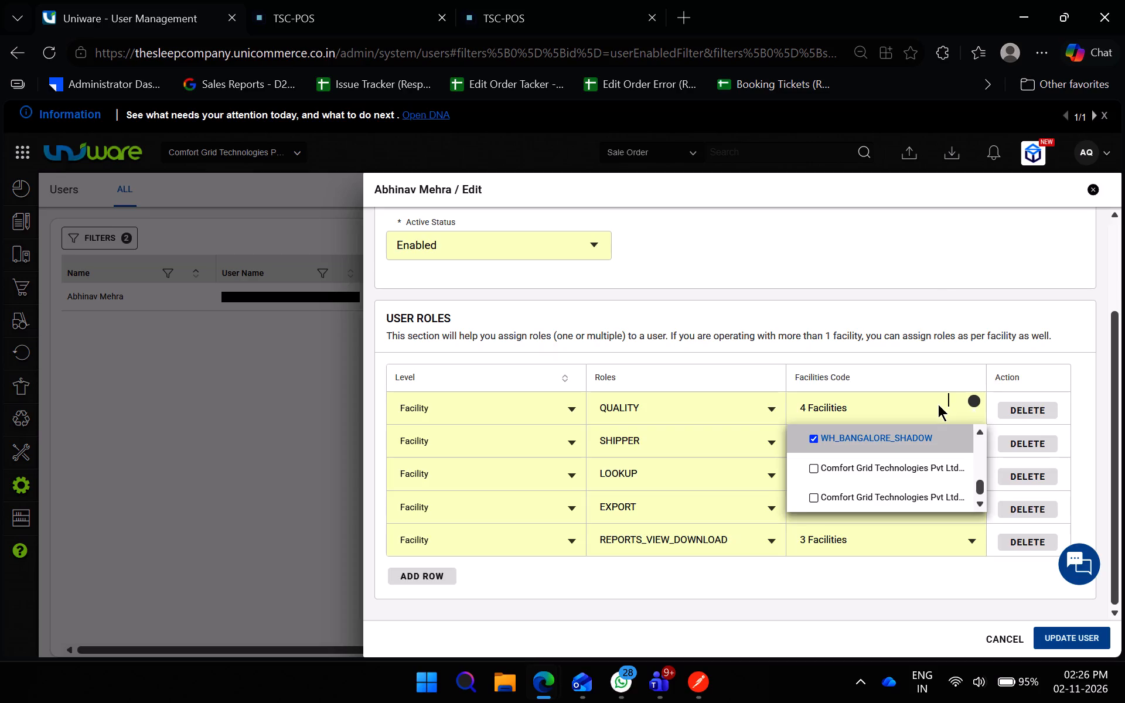
Add EMIZA_BHIWANDI and FM_BHIWANDI to the QUALITY role's facilities.
text(emi)
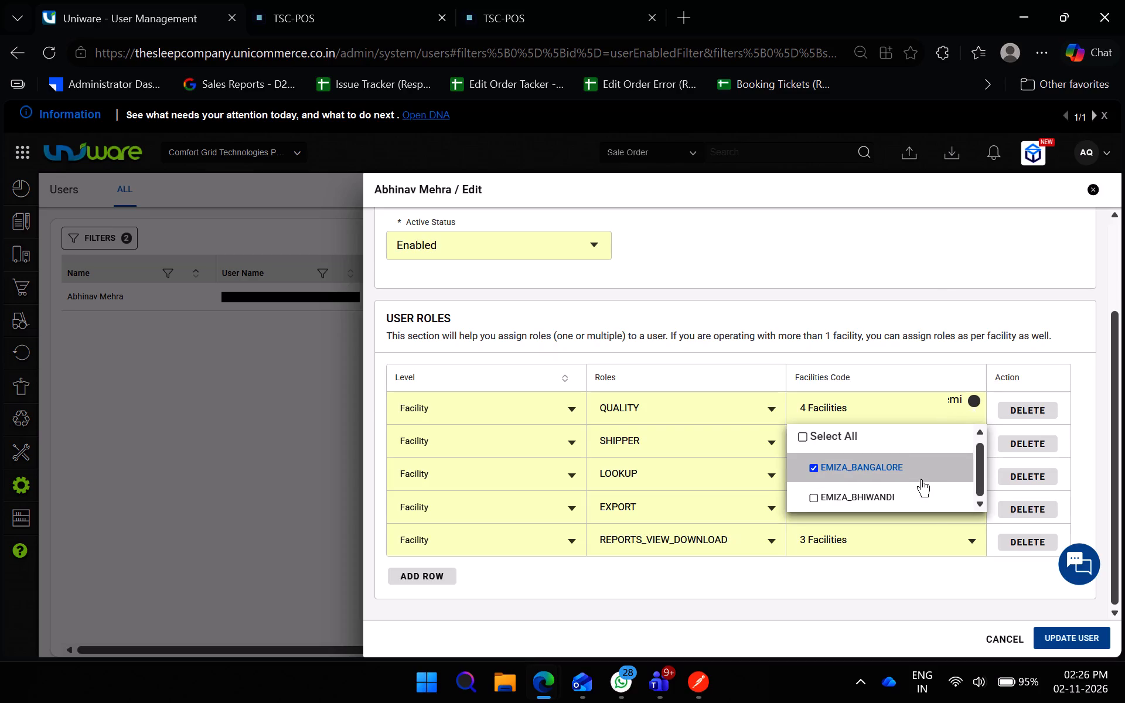
click(923, 507)
click(978, 311)
click(924, 408)
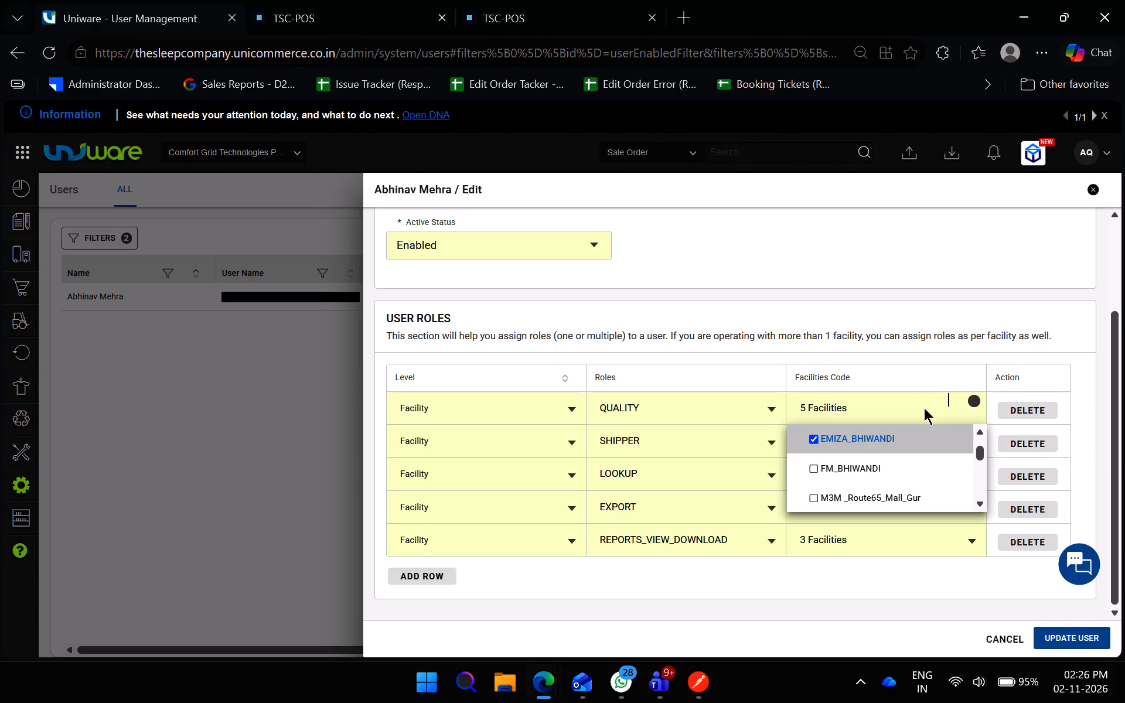
click(908, 475)
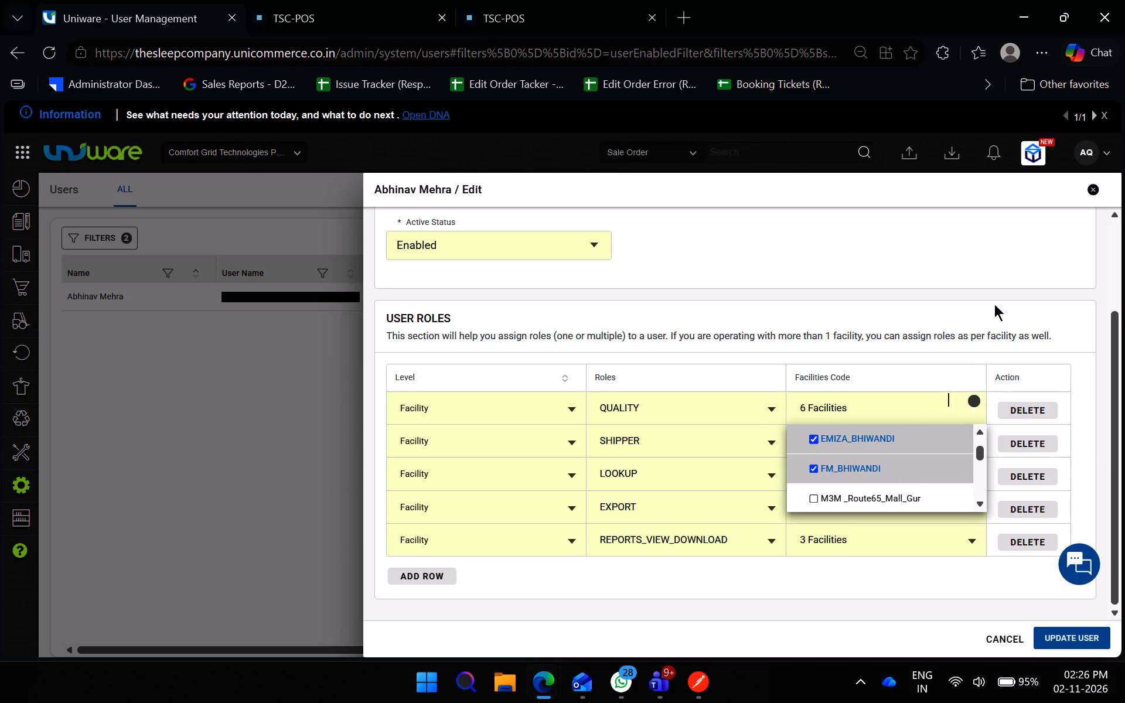
click(994, 303)
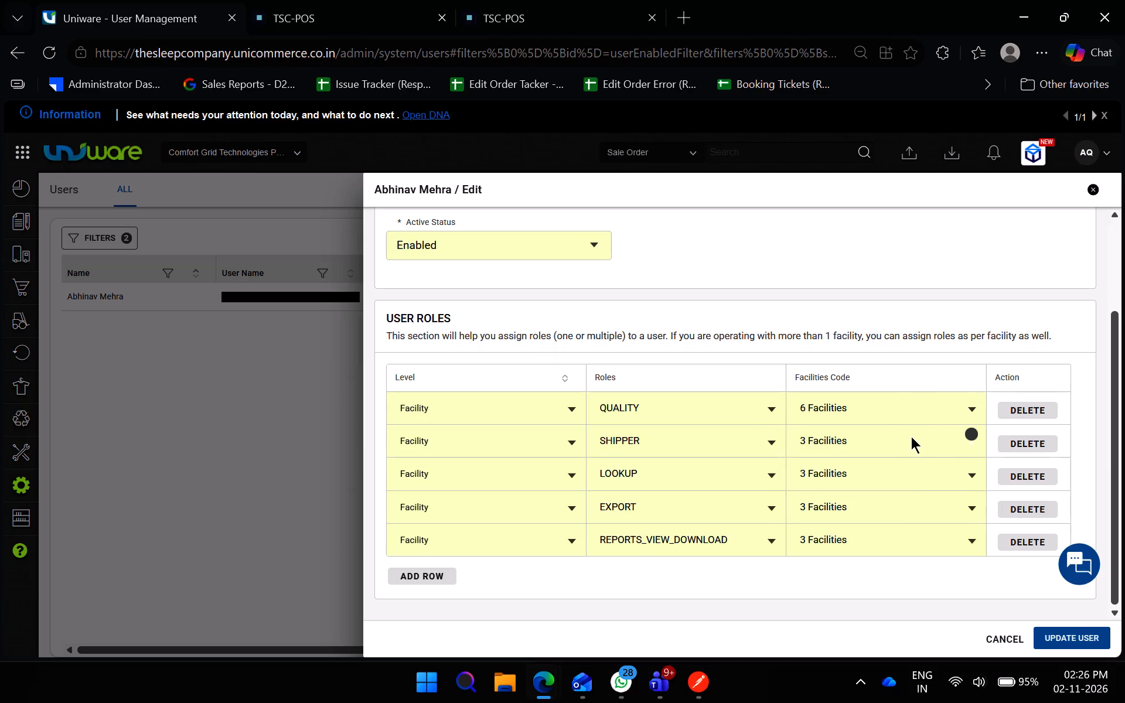
Examine the Bangalore entries among the SHIPPER role's facility choices.
click(912, 439)
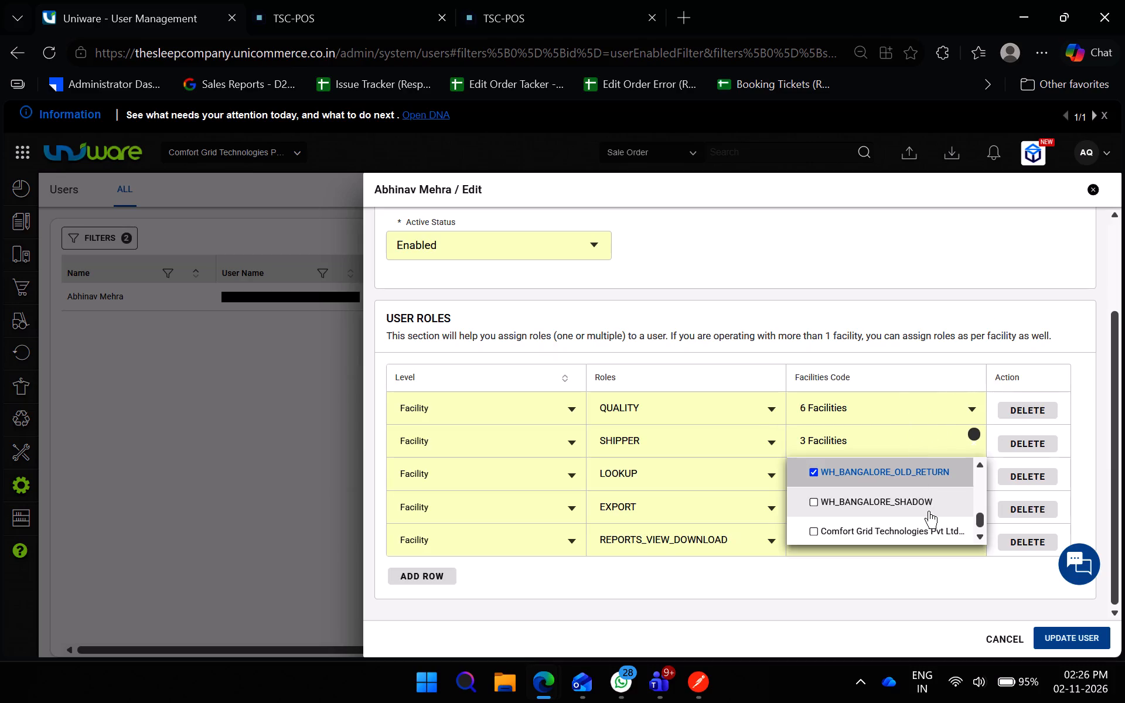
scroll(930, 501, up, 1)
scroll(929, 509, down, 1)
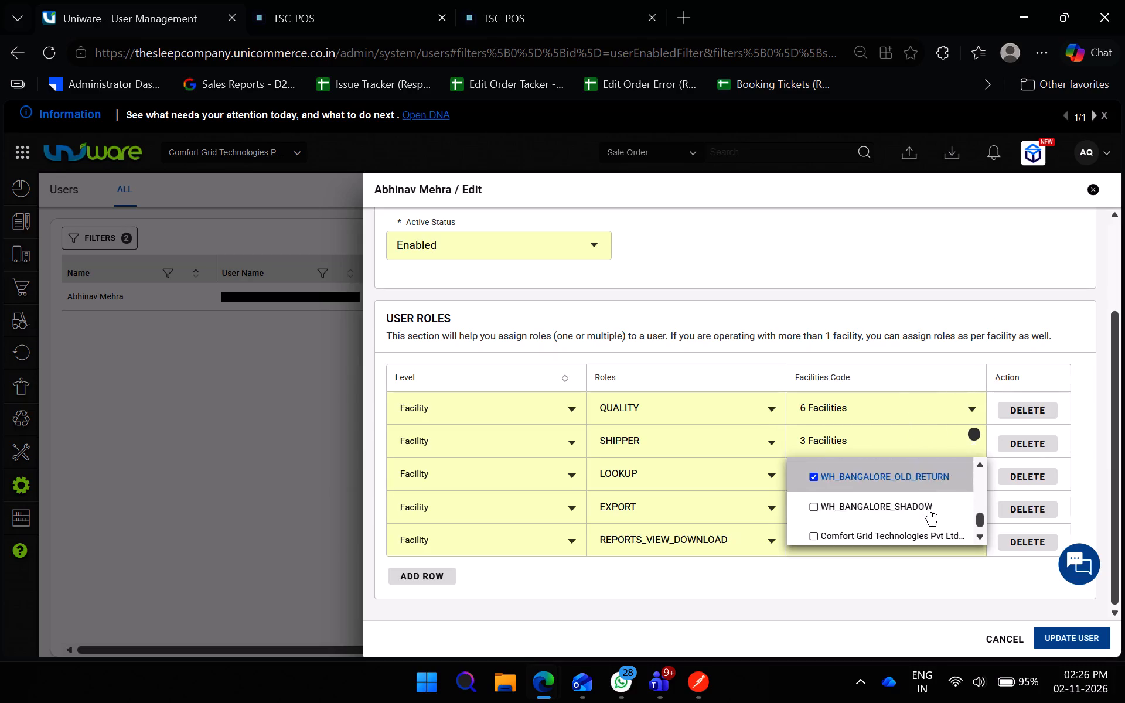
text(bh)
key(BackSpace)
key(BackSpace)
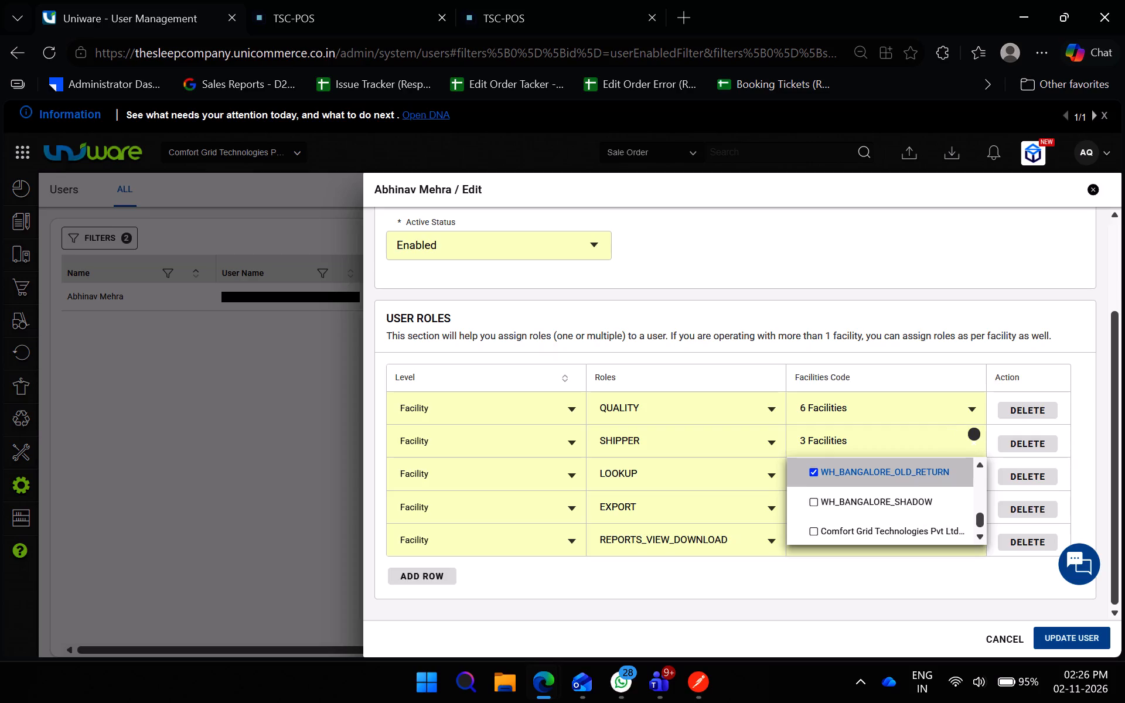
text(bang)
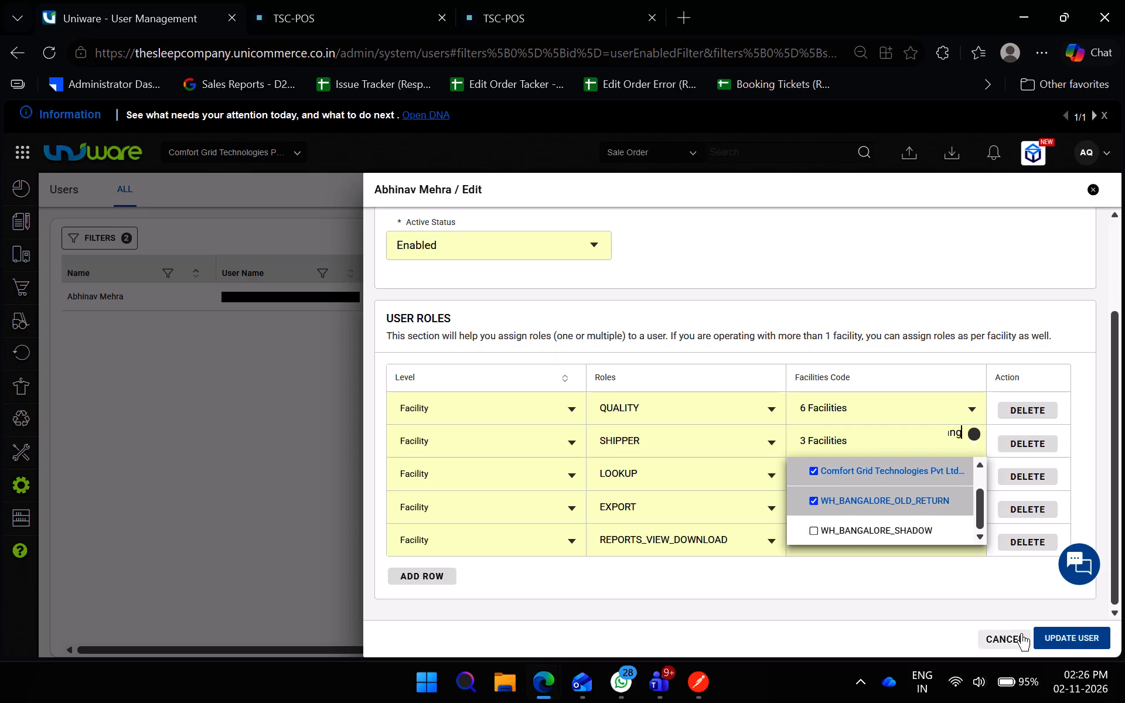
scroll(863, 435, down, 2)
scroll(907, 531, up, 4)
click(925, 299)
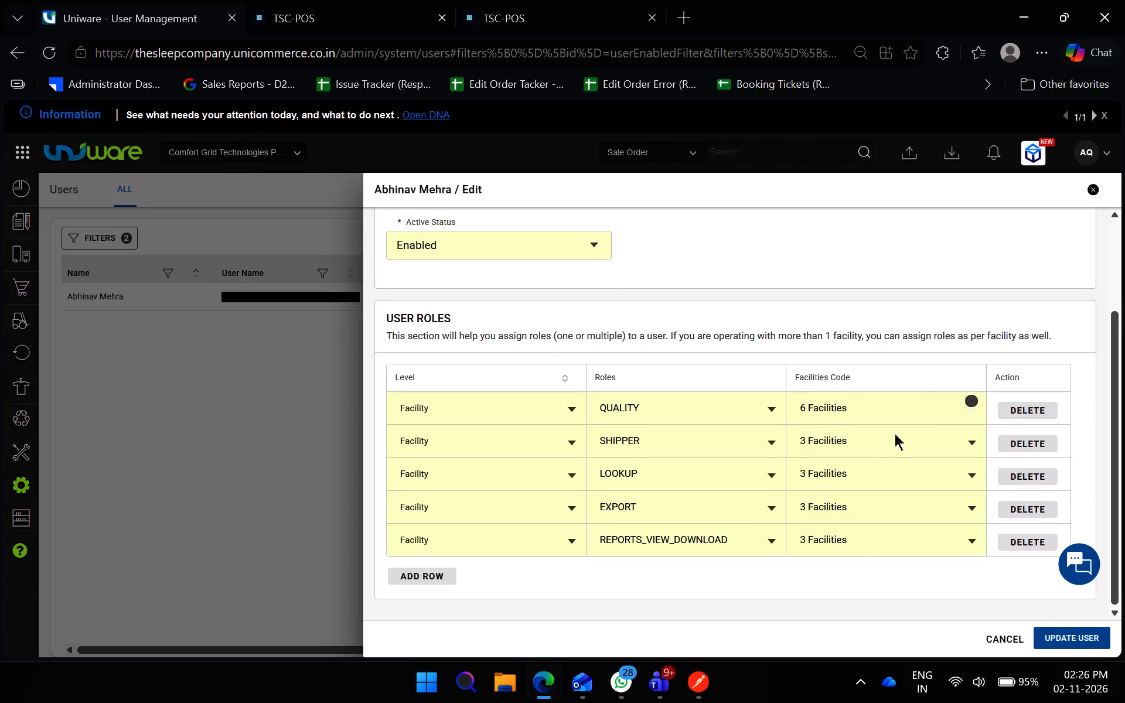
Add EMIZA_BHIWANDI and FM_BHIWANDI to the SHIPPER role's facilities.
click(888, 442)
text(emi)
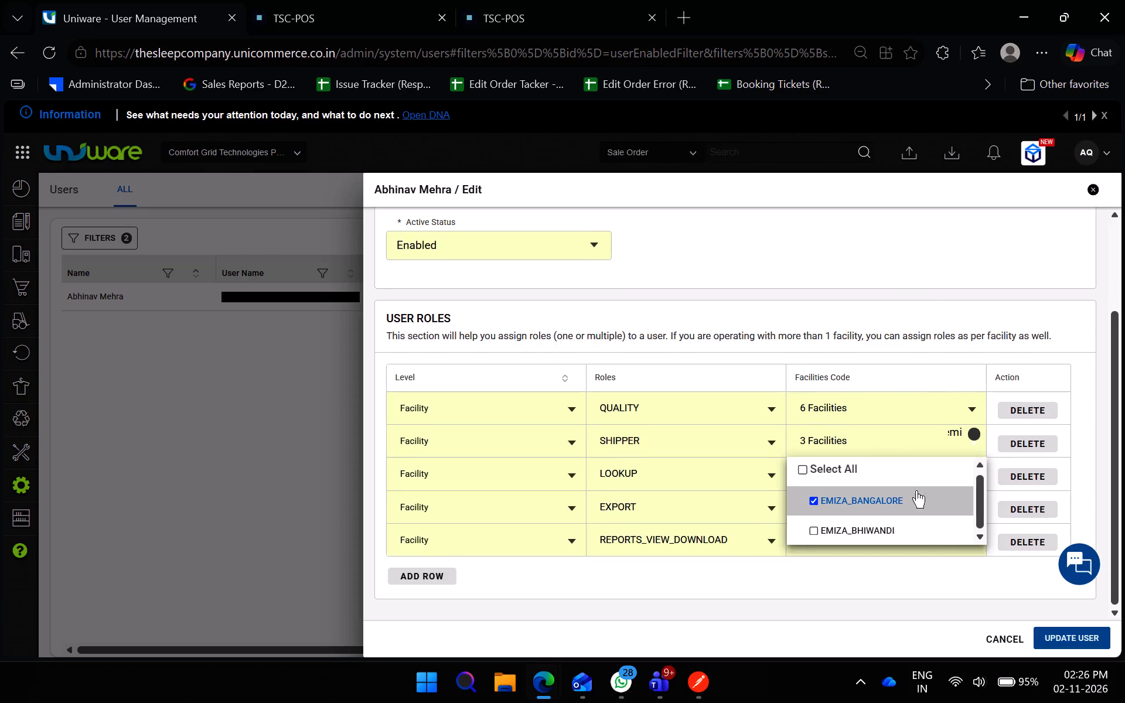
click(903, 518)
click(925, 344)
click(901, 444)
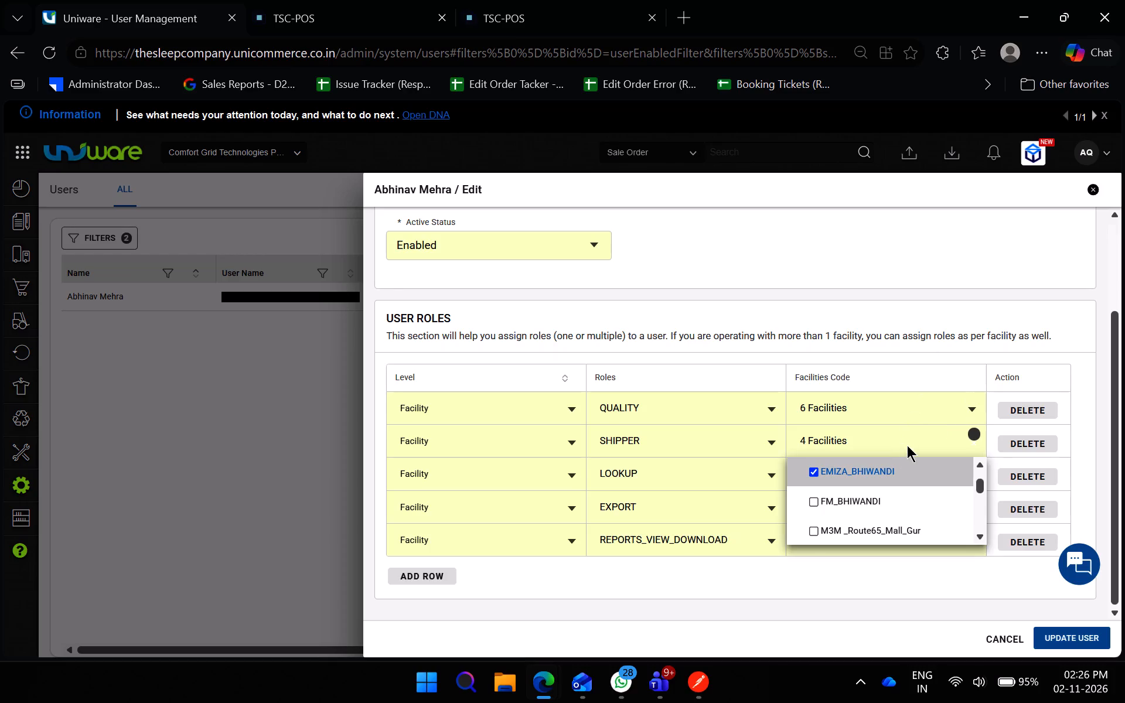
text(fm)
click(882, 502)
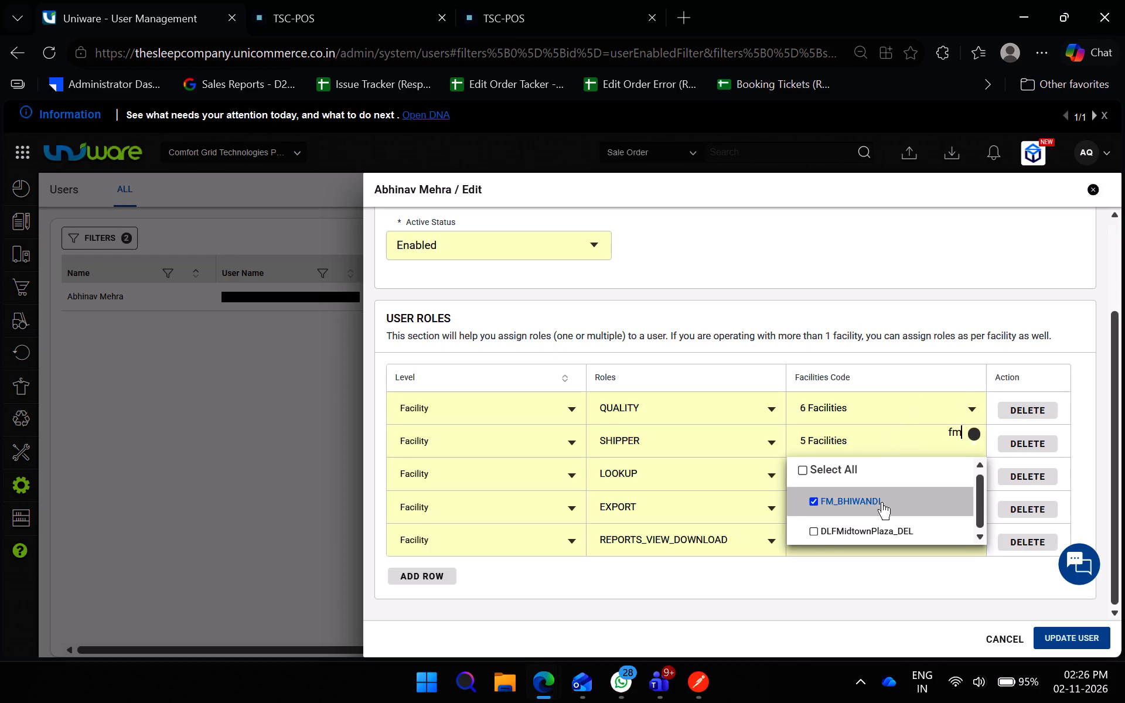
click(947, 320)
click(904, 437)
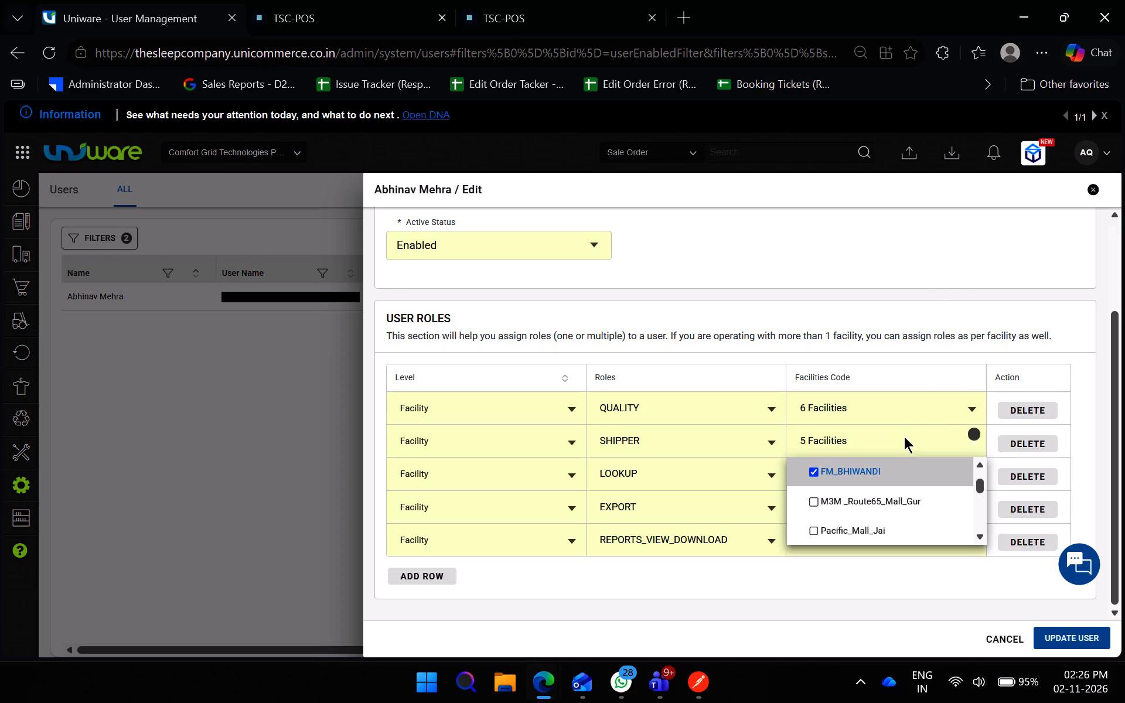
Add the two Comfort Grid Technologies Pvt Ltd facilities listed directly below FM_BHIWANDI in the Bhiwandi matches to the QUALITY role.
click(929, 405)
scroll(927, 460, down, 1)
scroll(926, 461, up, 1)
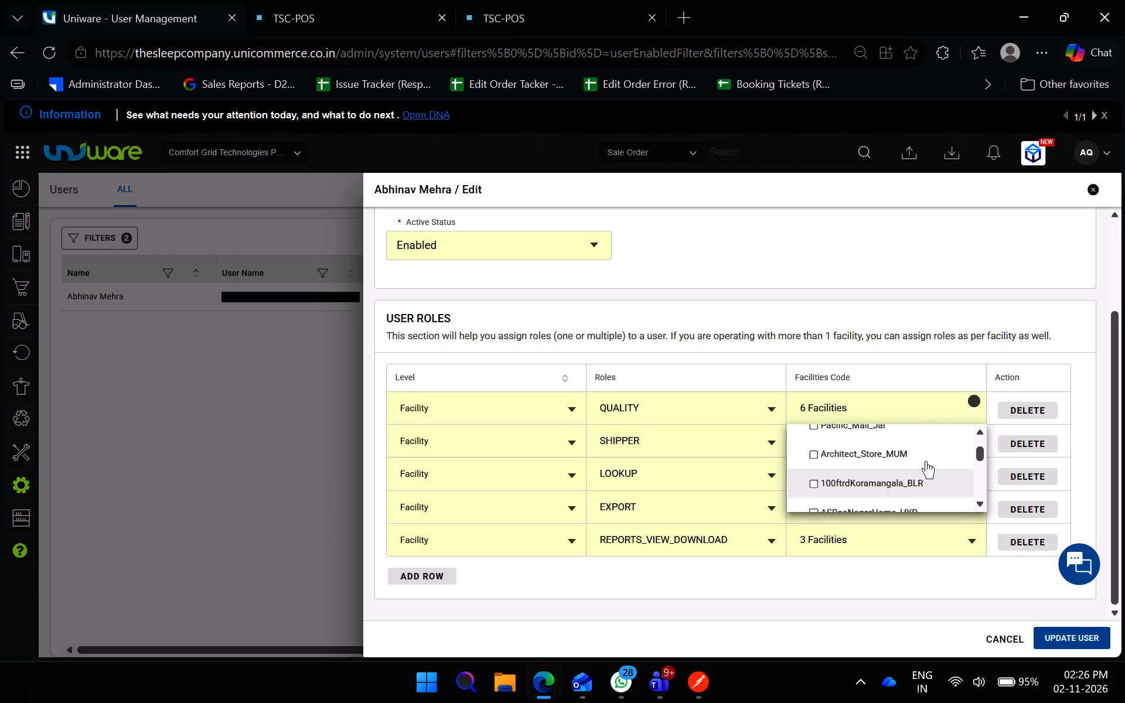
key(b)
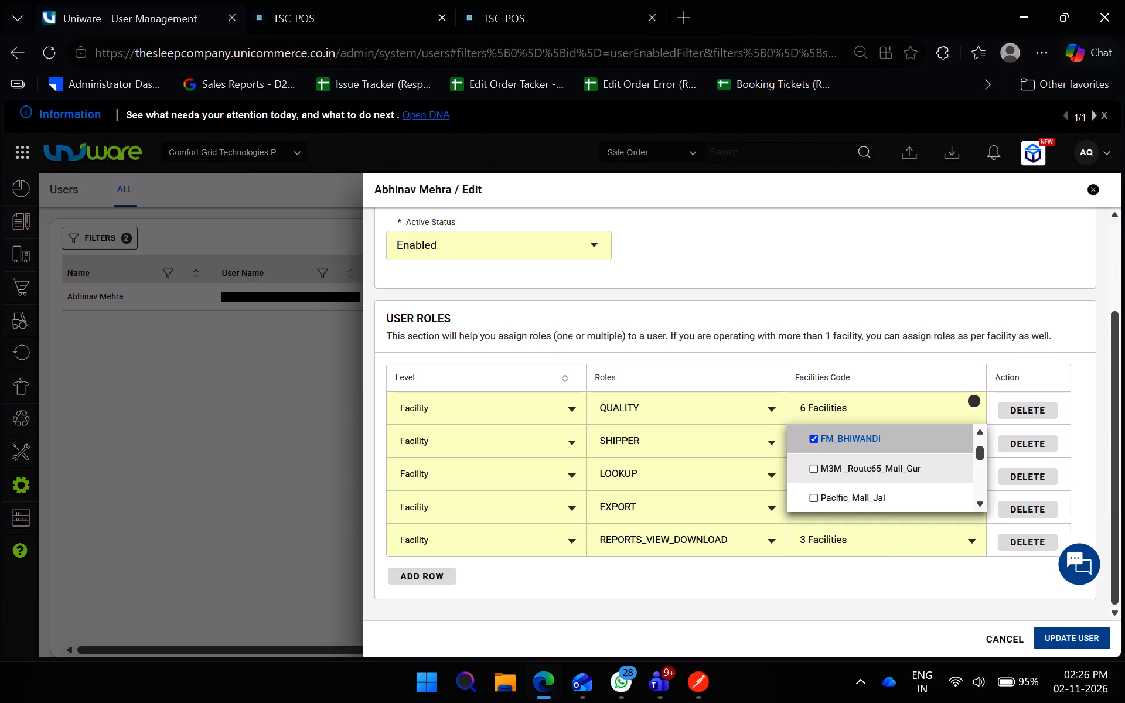
key(h)
text(iwa)
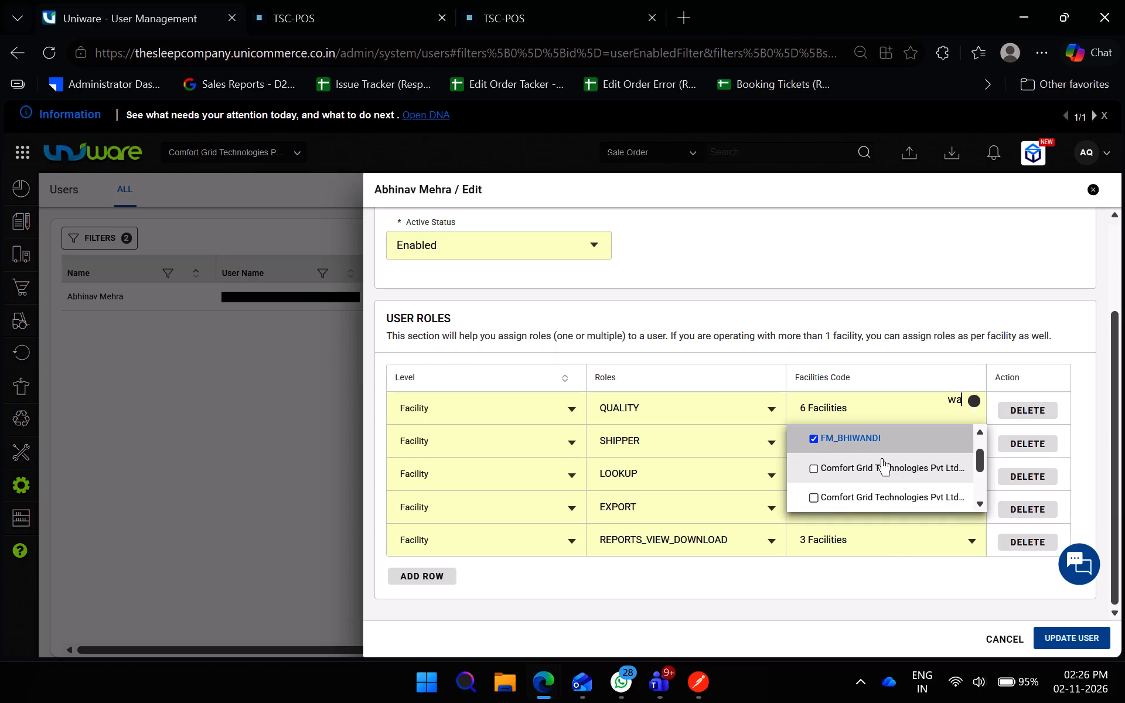
key(BackSpace)
key(BackSpace)
key(BackSpace)
text(iwandi)
click(865, 481)
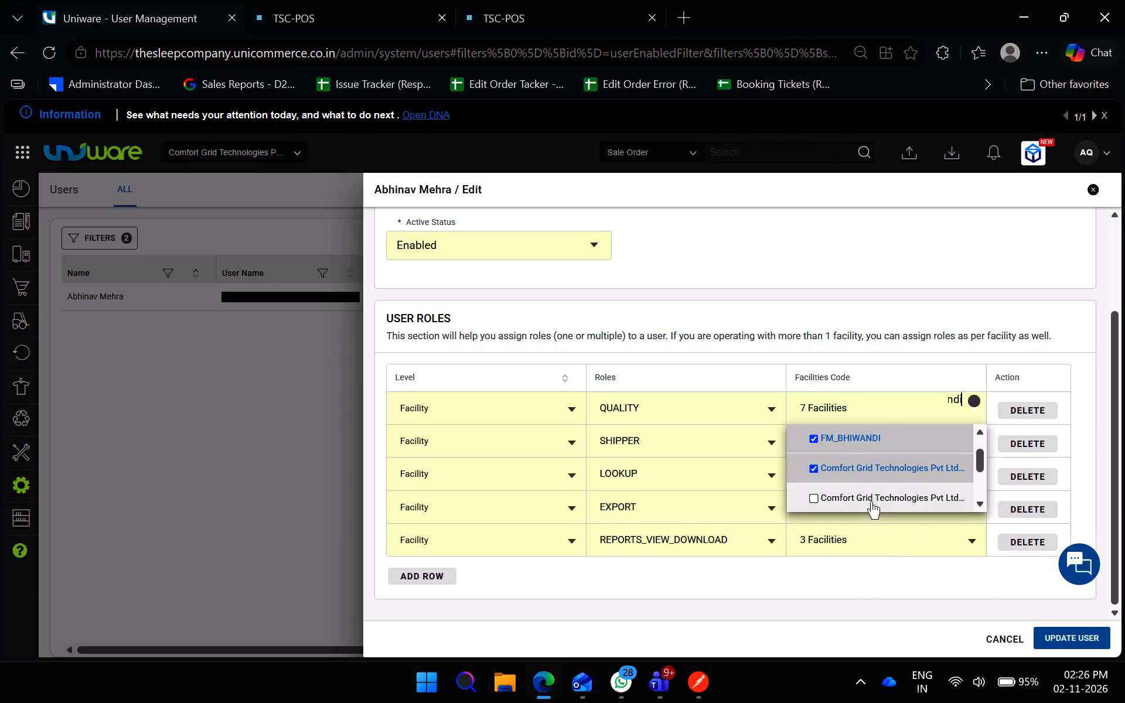
click(874, 513)
click(913, 414)
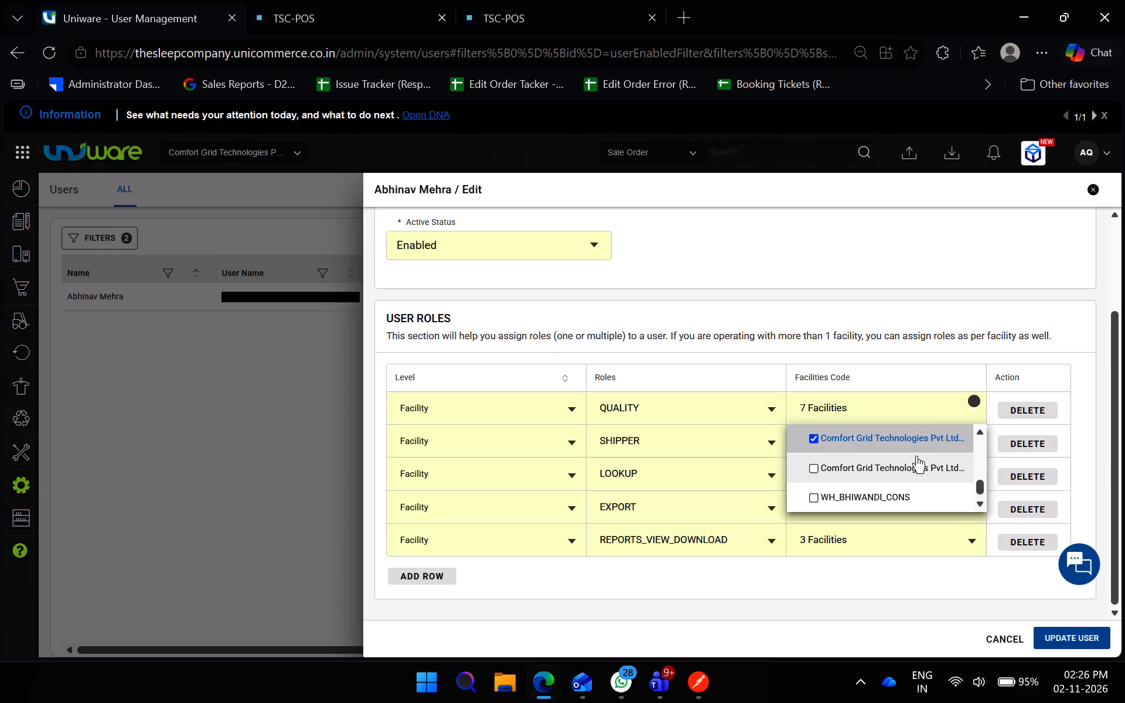
click(918, 469)
click(936, 325)
Add the two Comfort Grid Technologies Pvt Ltd facilities listed directly below FM_BHIWANDI in the Bhiwandi matches to the SHIPPER role.
click(888, 447)
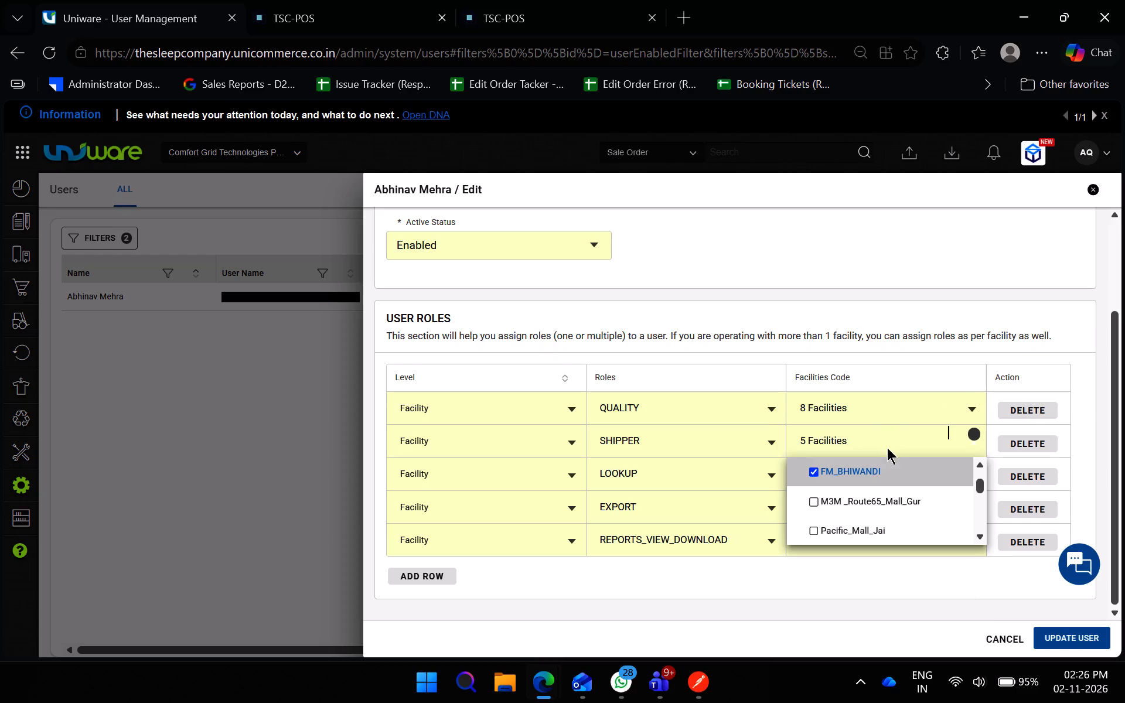
text(bhiwa)
click(874, 500)
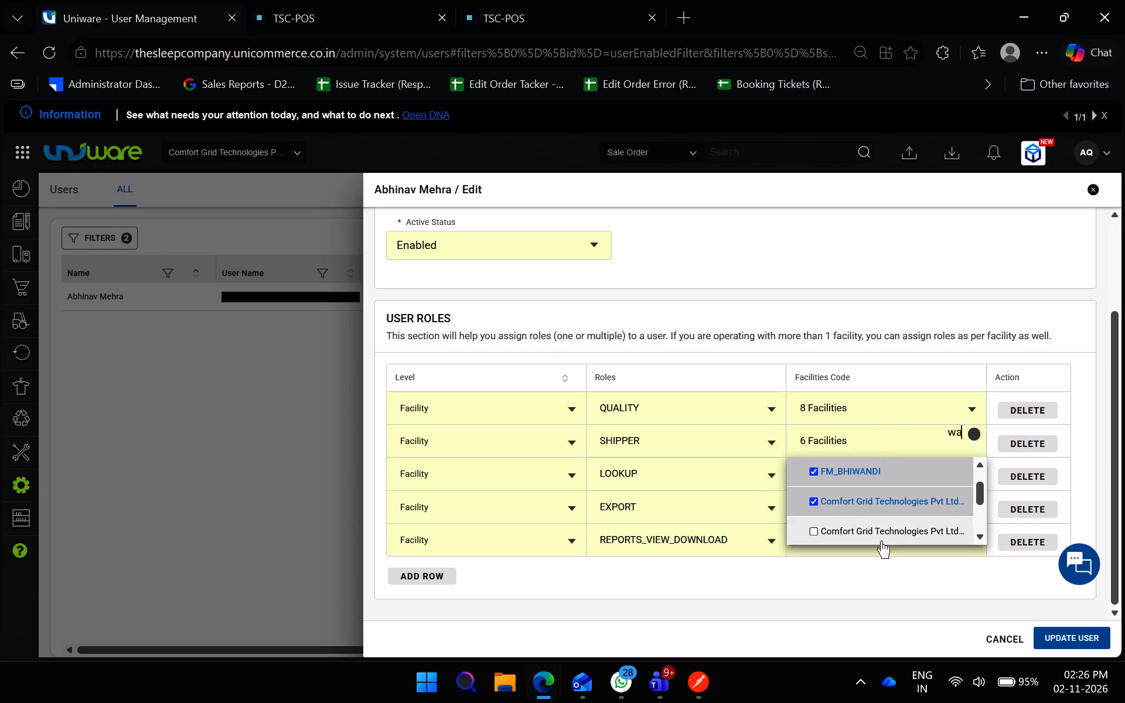
click(881, 541)
click(975, 308)
Review which facilities are selected for the QUALITY role across its full facility list.
click(926, 390)
click(929, 394)
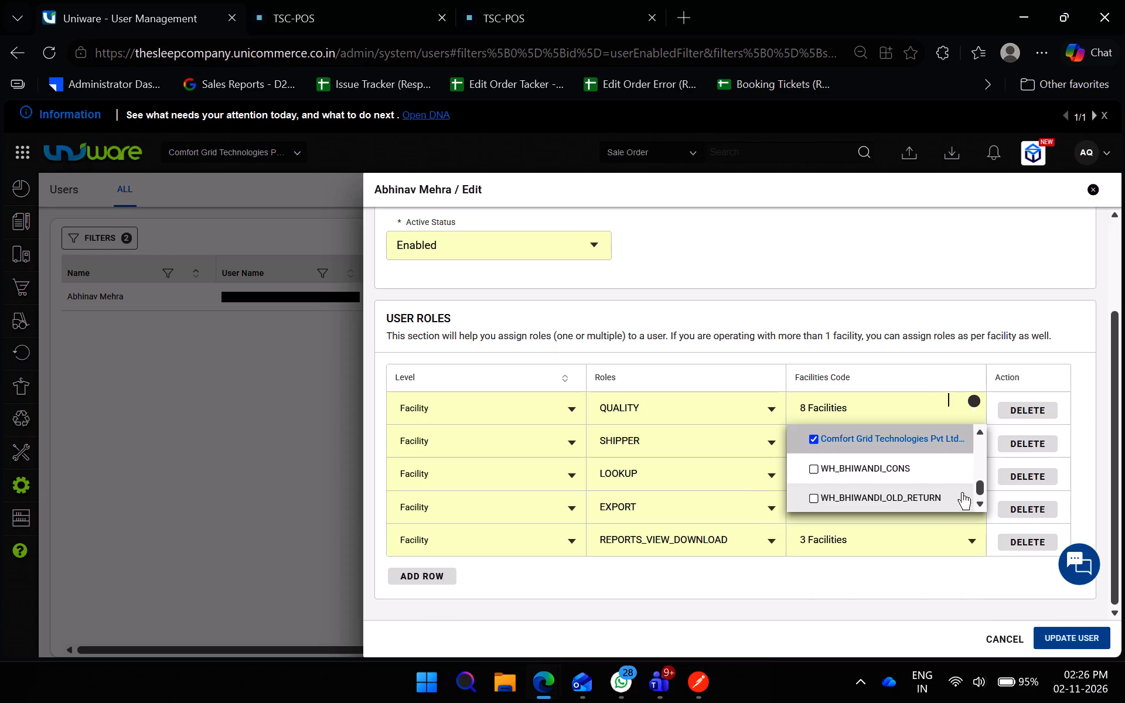
drag(980, 489, 981, 449)
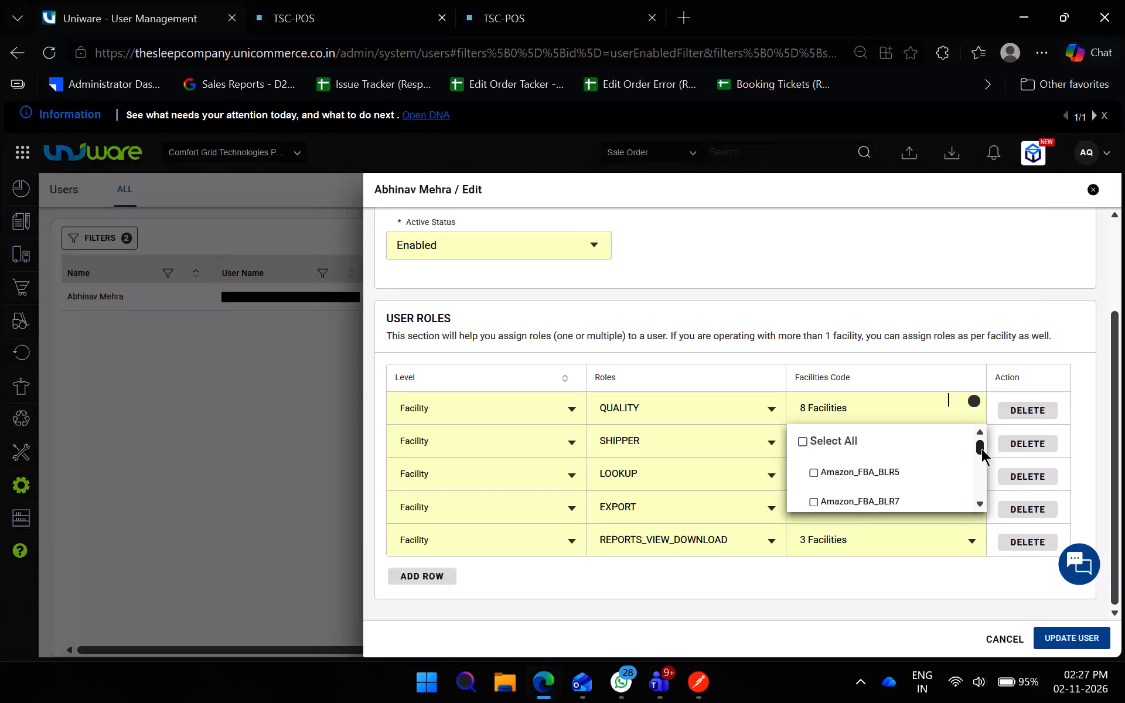
drag(981, 449, 977, 454)
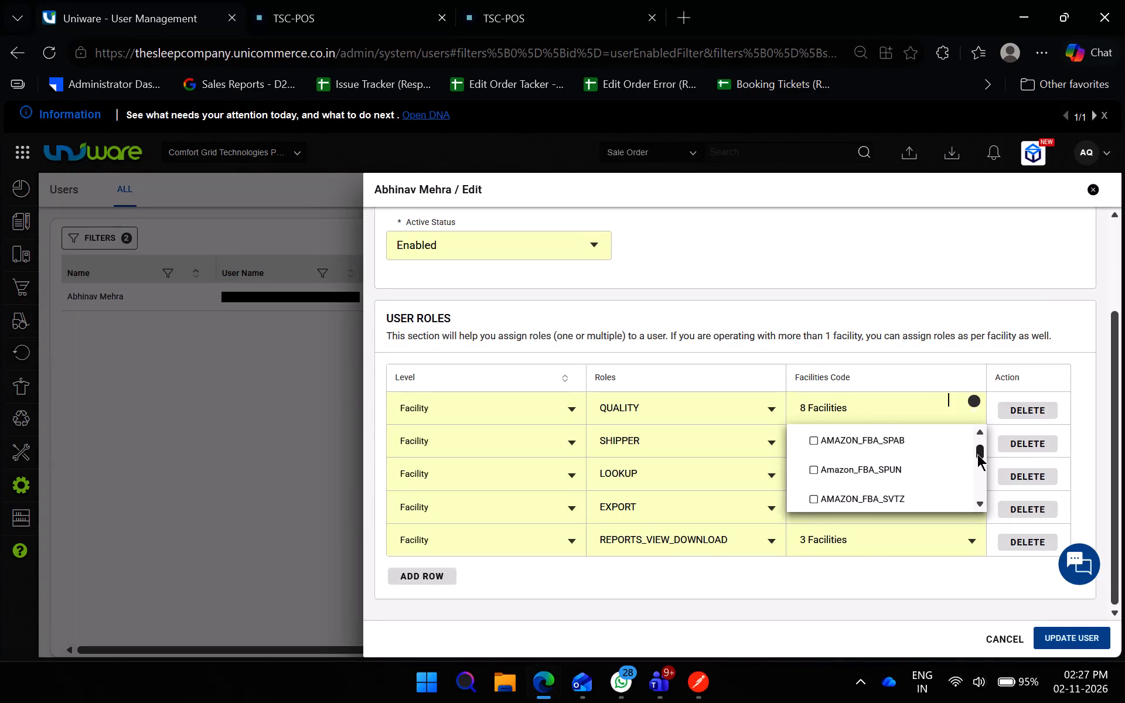
drag(977, 454, 977, 464)
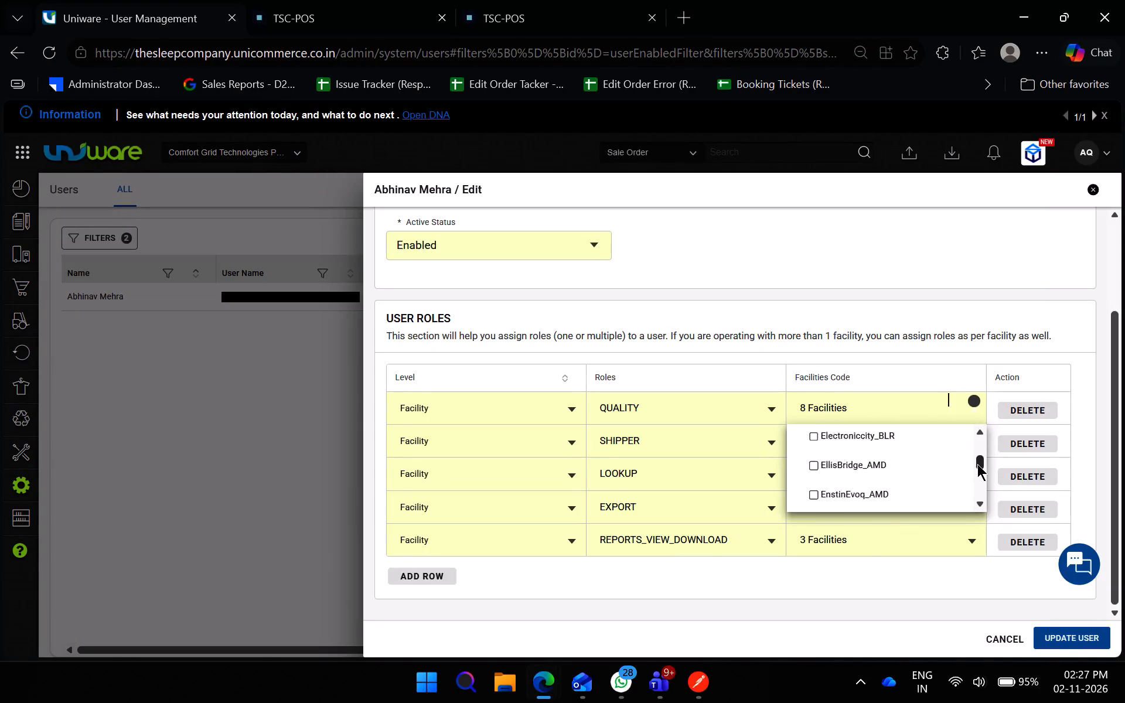
drag(977, 464, 971, 497)
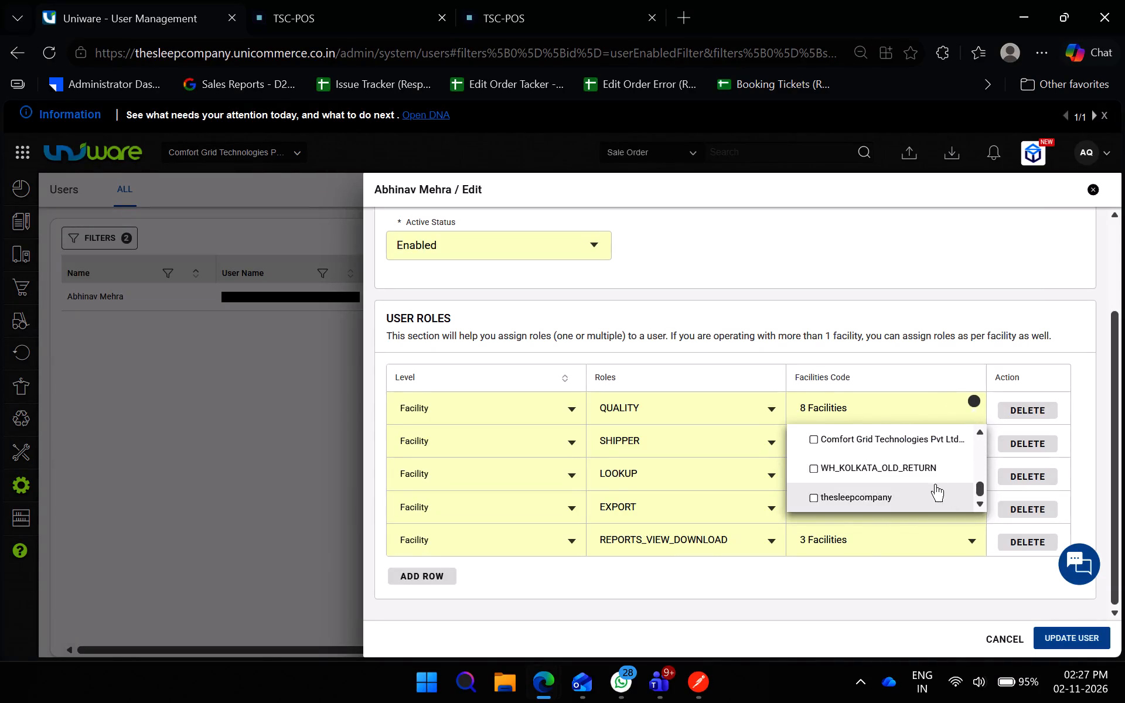
scroll(935, 484, up, 1)
scroll(935, 490, down, 3)
scroll(935, 492, up, 2)
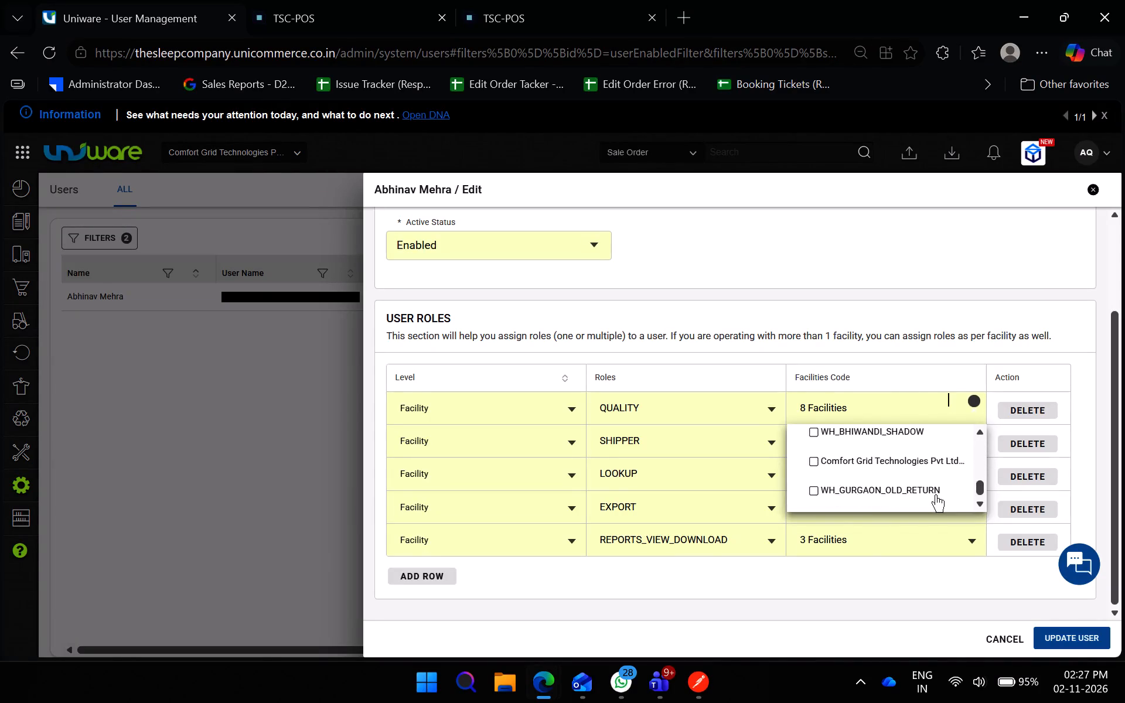
scroll(936, 494, down, 1)
scroll(936, 494, up, 1)
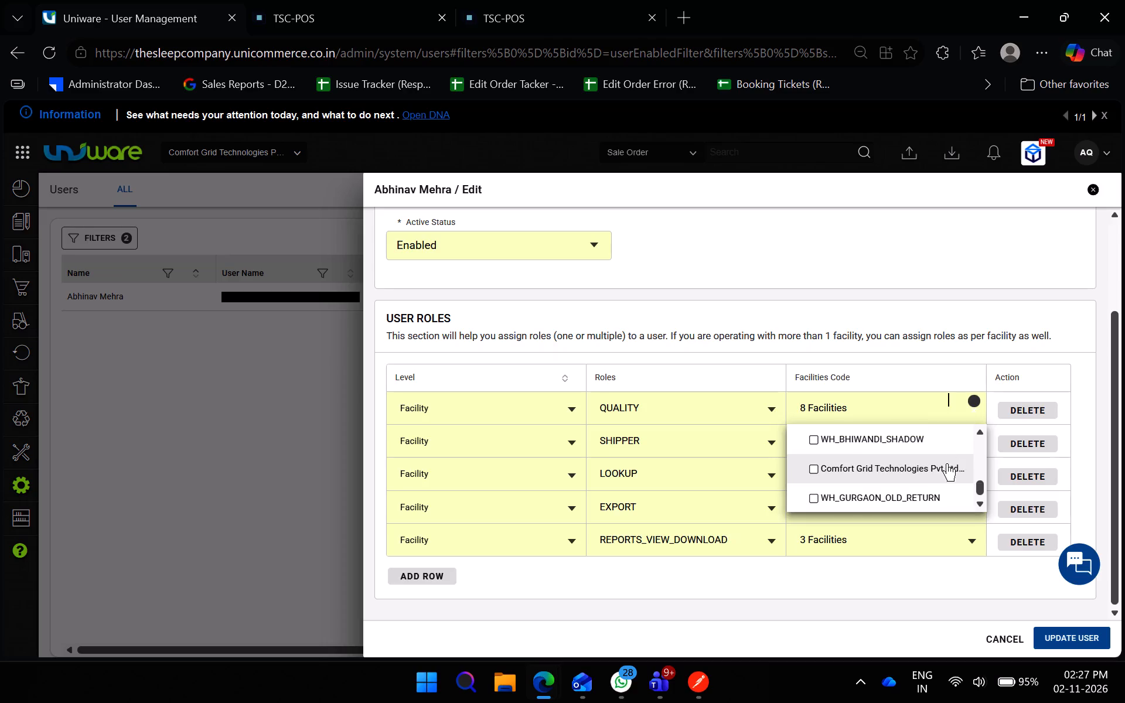
scroll(942, 474, up, 1)
scroll(942, 474, down, 1)
scroll(942, 474, up, 3)
scroll(942, 475, down, 2)
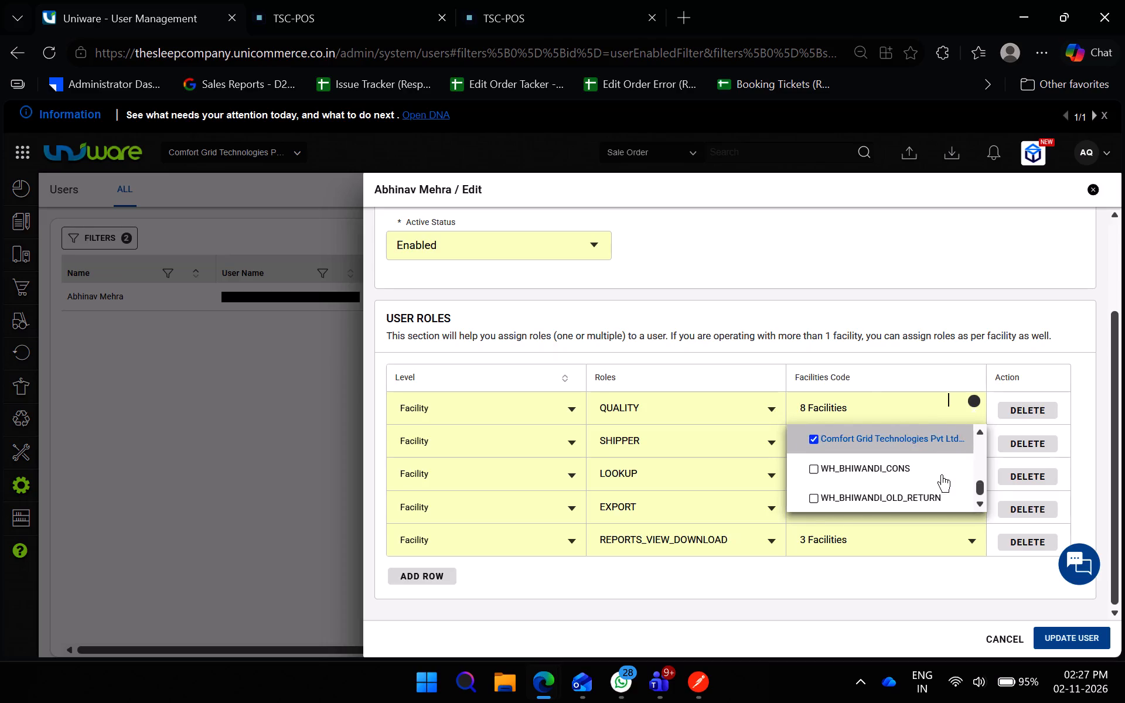
scroll(942, 475, up, 2)
scroll(942, 475, down, 2)
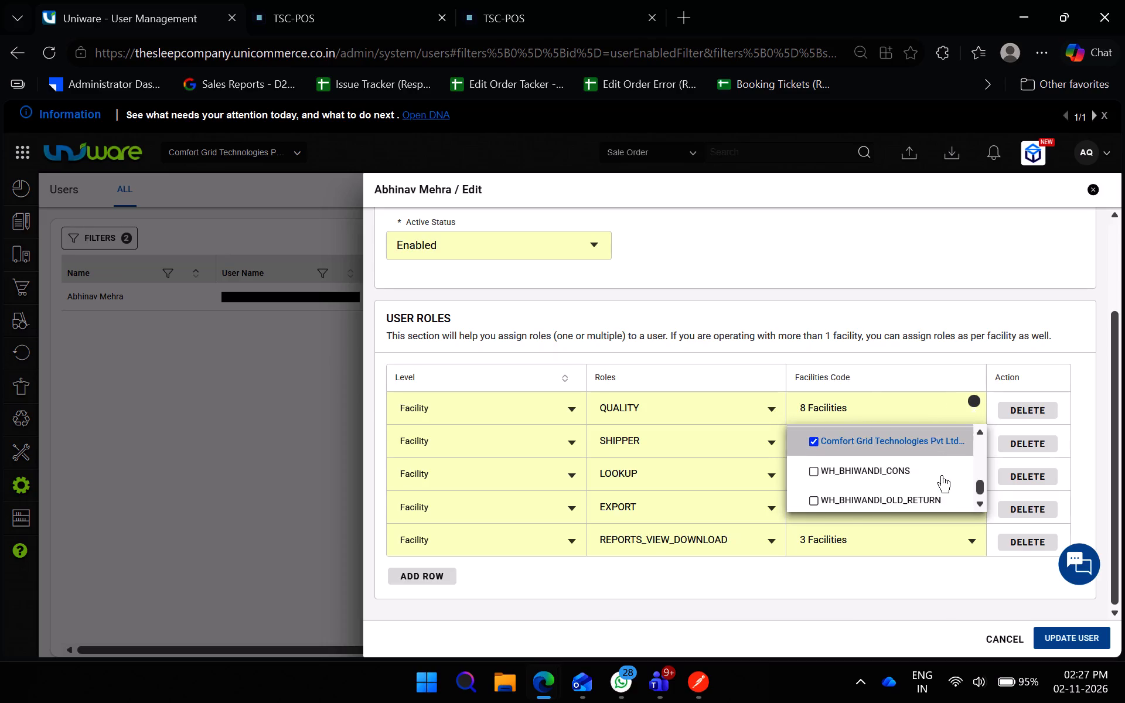
scroll(942, 475, up, 2)
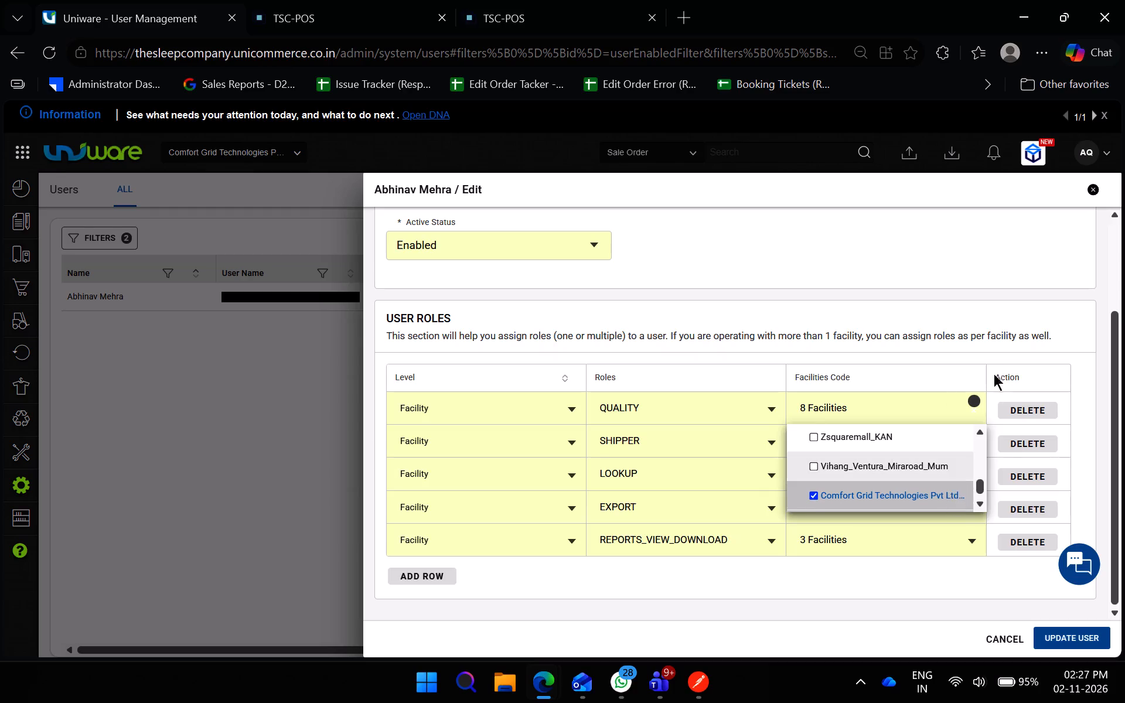
click(993, 339)
click(917, 410)
scroll(950, 475, down, 2)
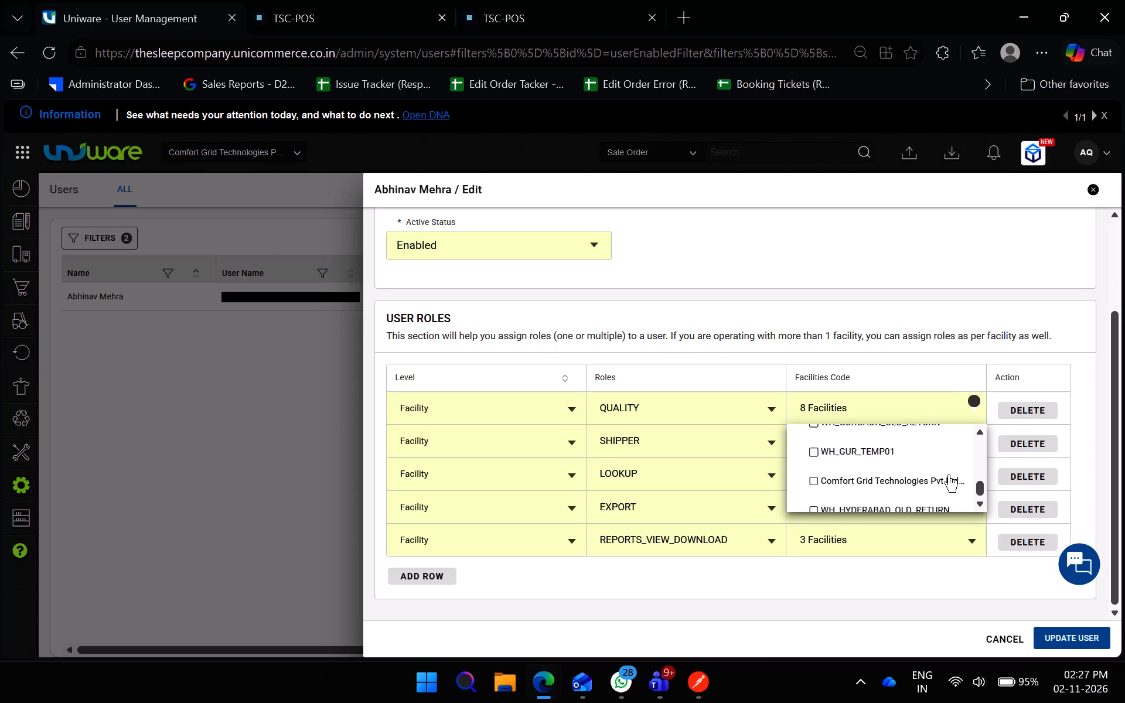
scroll(949, 475, down, 3)
drag(981, 489, 983, 512)
scroll(949, 479, up, 4)
scroll(949, 480, down, 1)
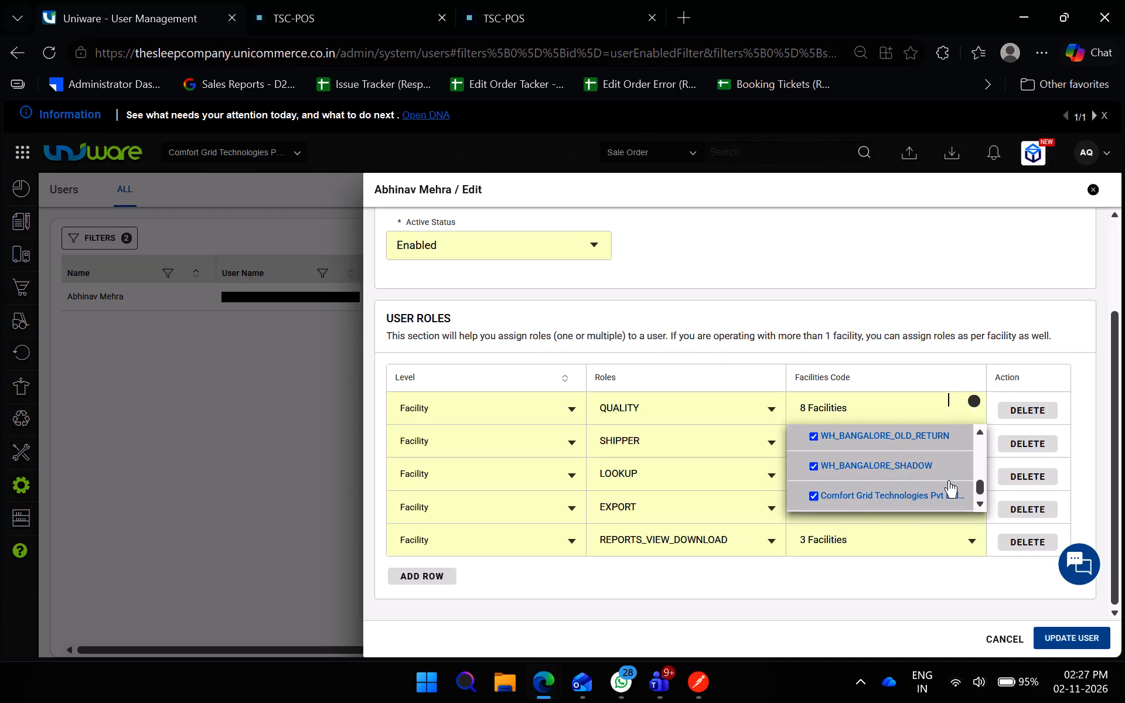
scroll(949, 480, up, 2)
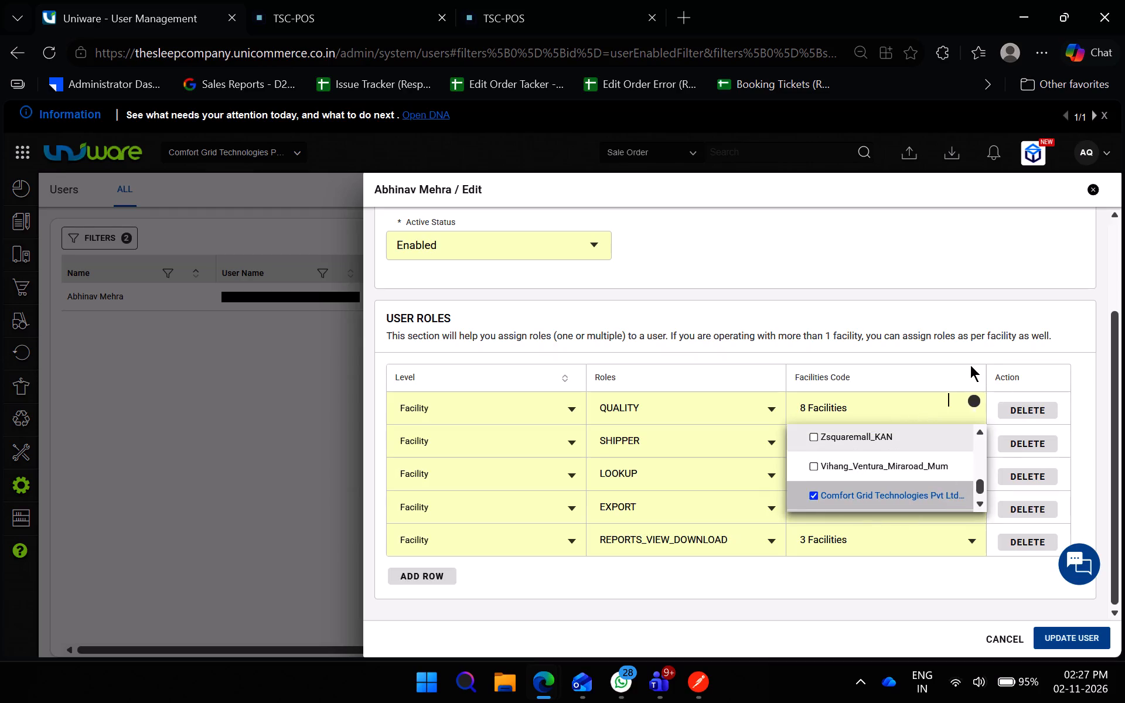
click(982, 359)
Add WH_BANGALORE_SHADOW to the SHIPPER role's facilities.
click(926, 446)
text(bang)
click(896, 536)
click(933, 337)
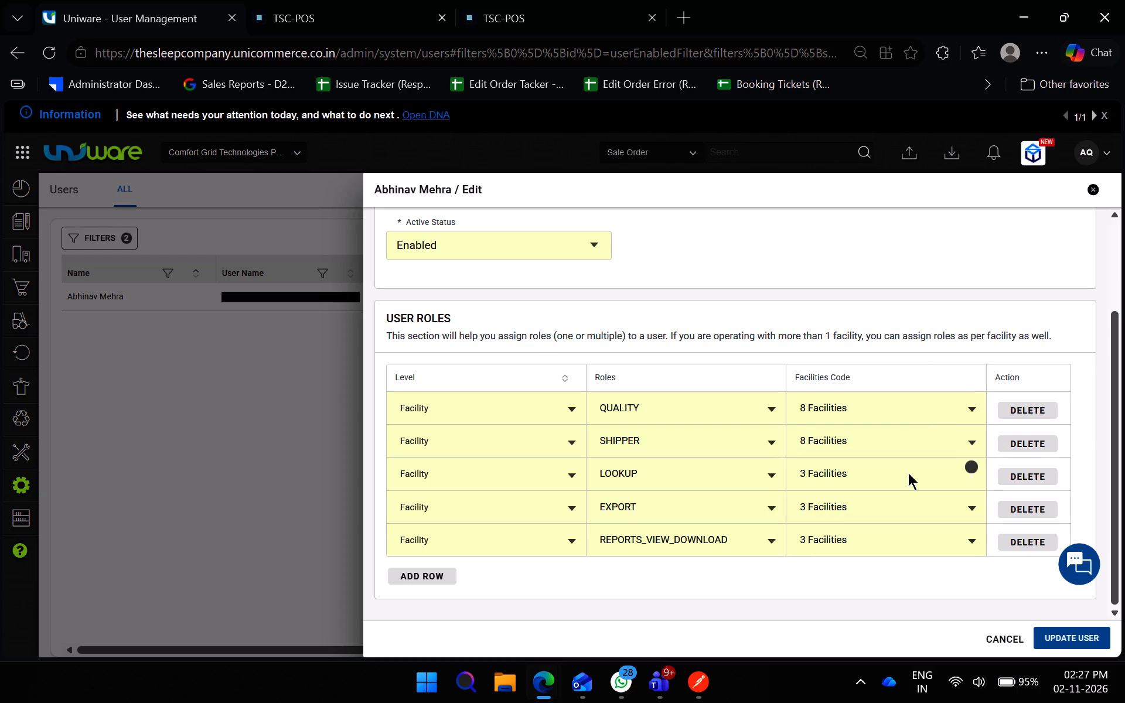
Add WH_BANGALORE_SHADOW to the LOOKUP role's facilities.
click(905, 476)
text(bang)
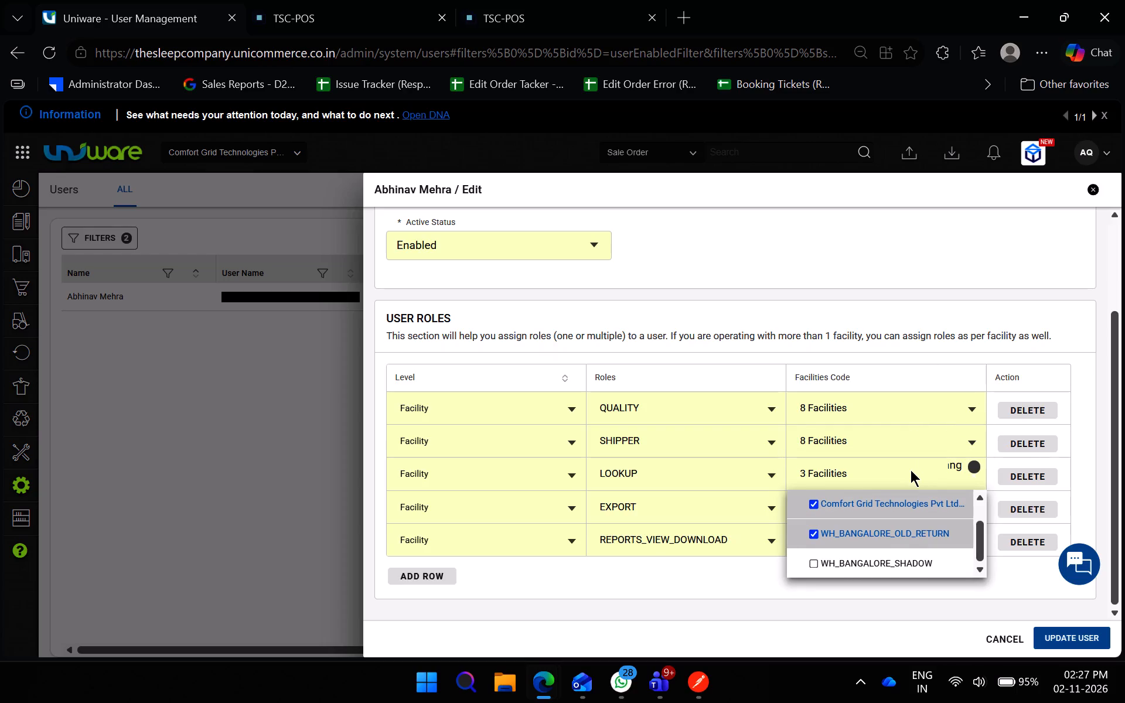
scroll(943, 510, up, 1)
scroll(925, 562, down, 3)
click(909, 564)
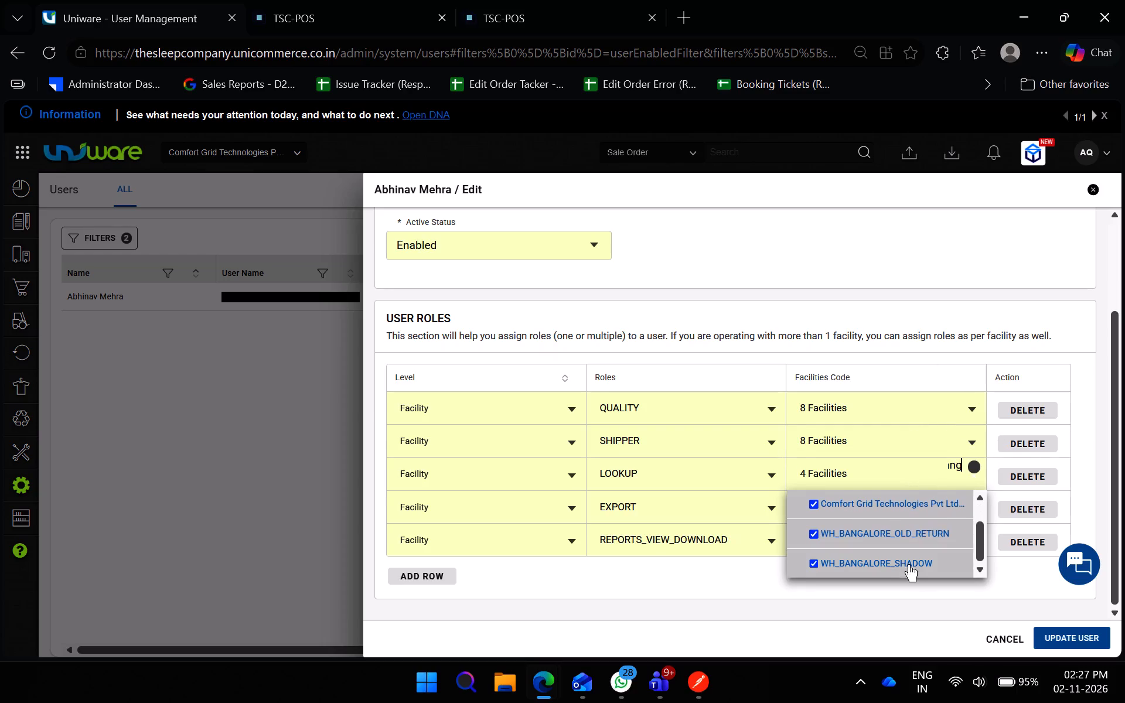
Compare the Bhiwandi matches in the LOOKUP role's facility list with the Bhiwandi facilities selected for the SHIPPER role.
key(BackSpace)
key(g)
key(BackSpace)
key(BackSpace)
key(BackSpace)
text(hi)
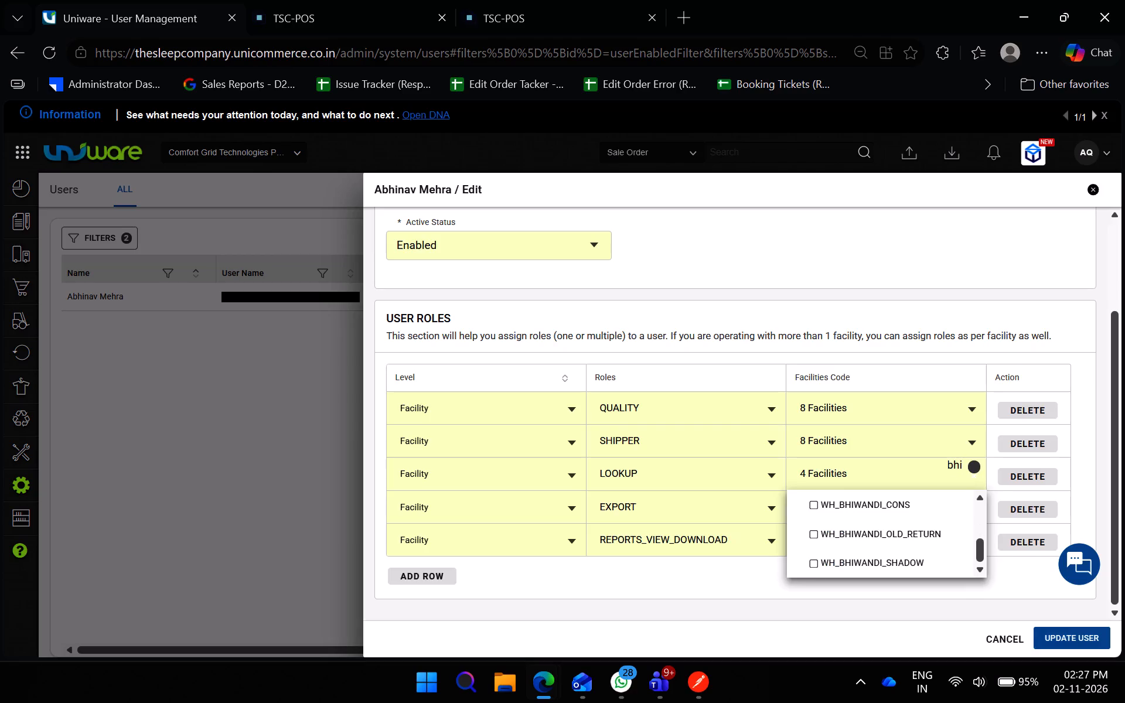
click(889, 431)
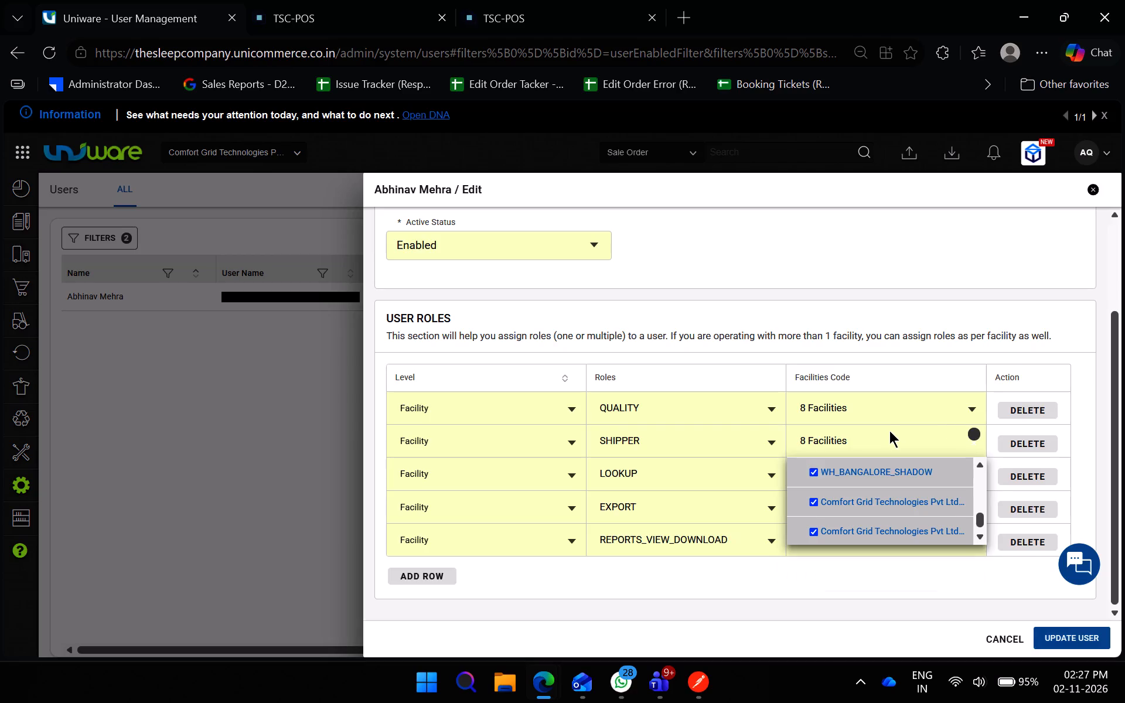
text(bhiwa)
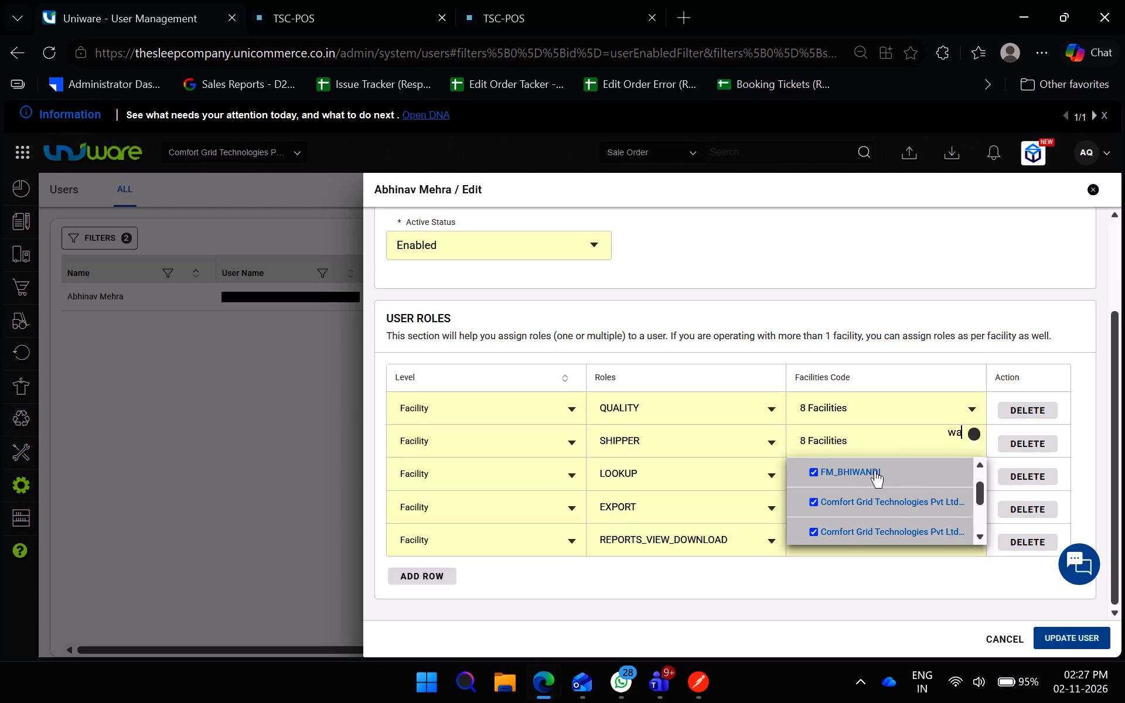
click(930, 588)
Add FM_BHIWANDI and the two Comfort Grid Technologies Pvt Ltd facilities directly below it in the Bhiwandi matches to the LOOKUP role.
click(918, 484)
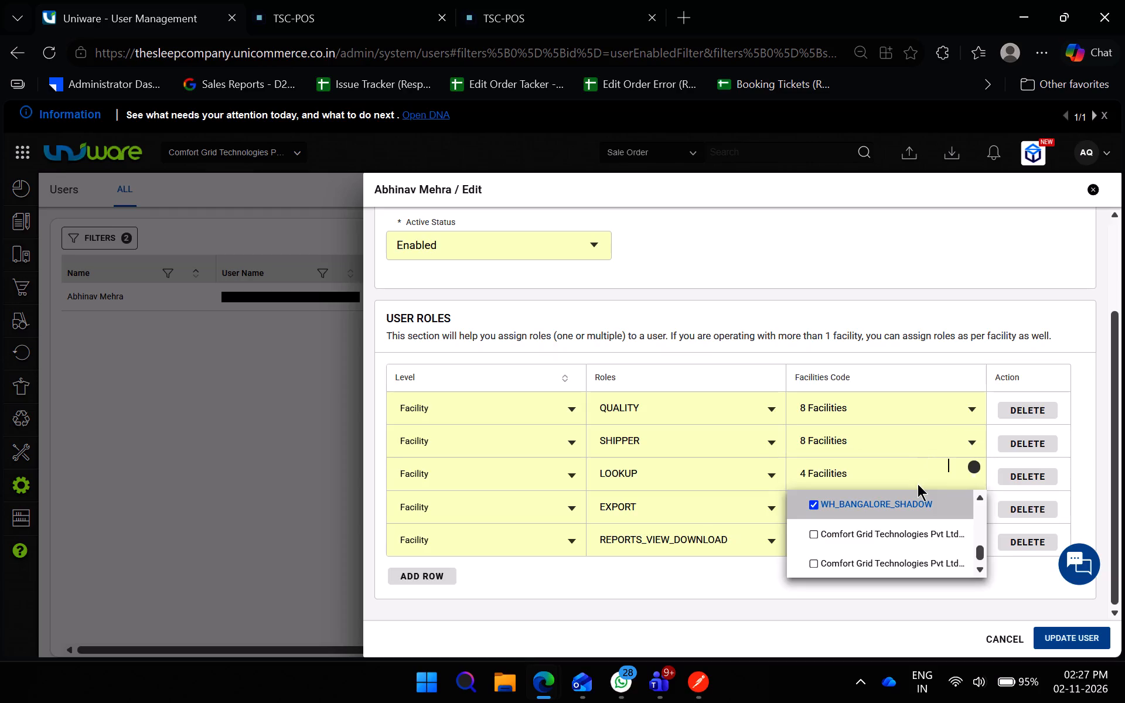
text(bhiwa)
click(883, 484)
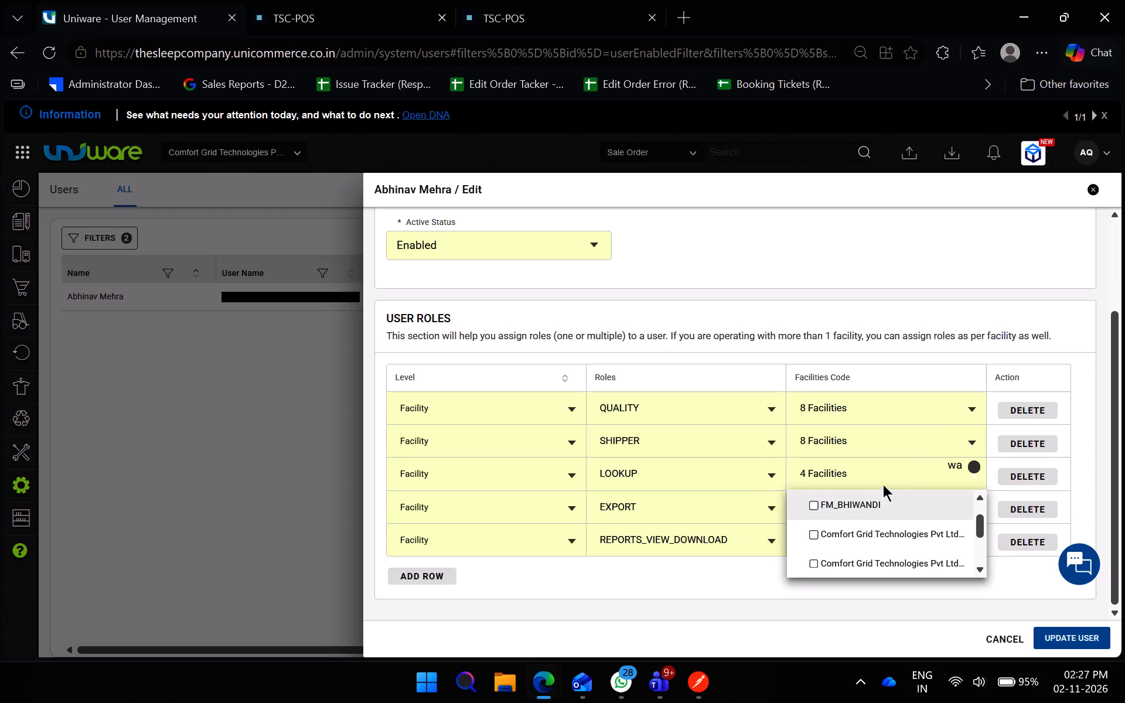
click(882, 500)
click(875, 534)
click(883, 564)
click(891, 615)
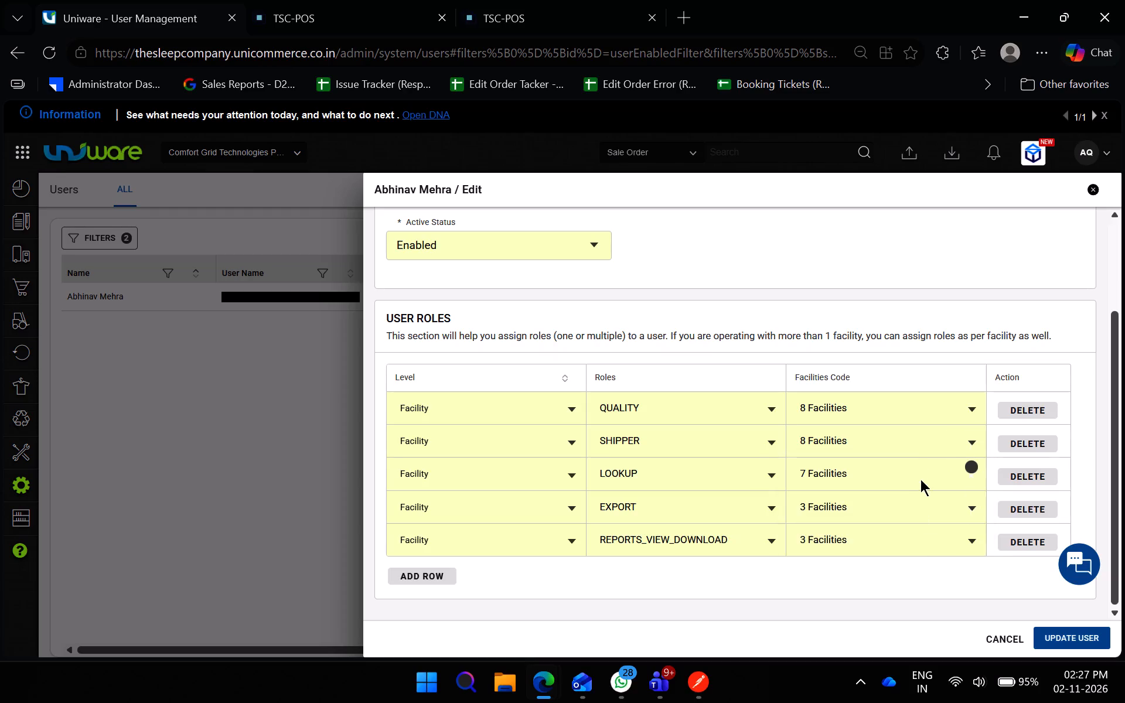
Add EMIZA_BHIWANDI to the LOOKUP role's facilities.
click(921, 479)
text(emi)
click(919, 572)
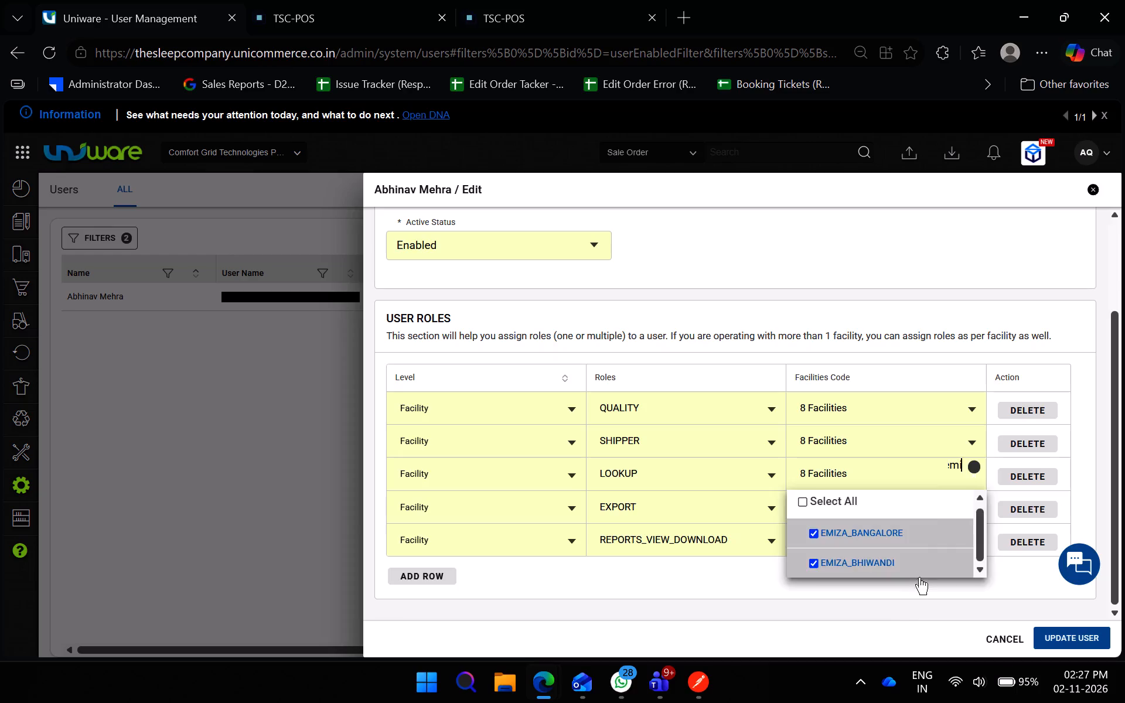
click(904, 607)
Search the EXPORT role's facilities for Bhiwandi, select all facilities, and clear the entire selection.
click(908, 503)
text(bhwai)
key(BackSpace)
key(BackSpace)
key(BackSpace)
text(iwan)
click(917, 556)
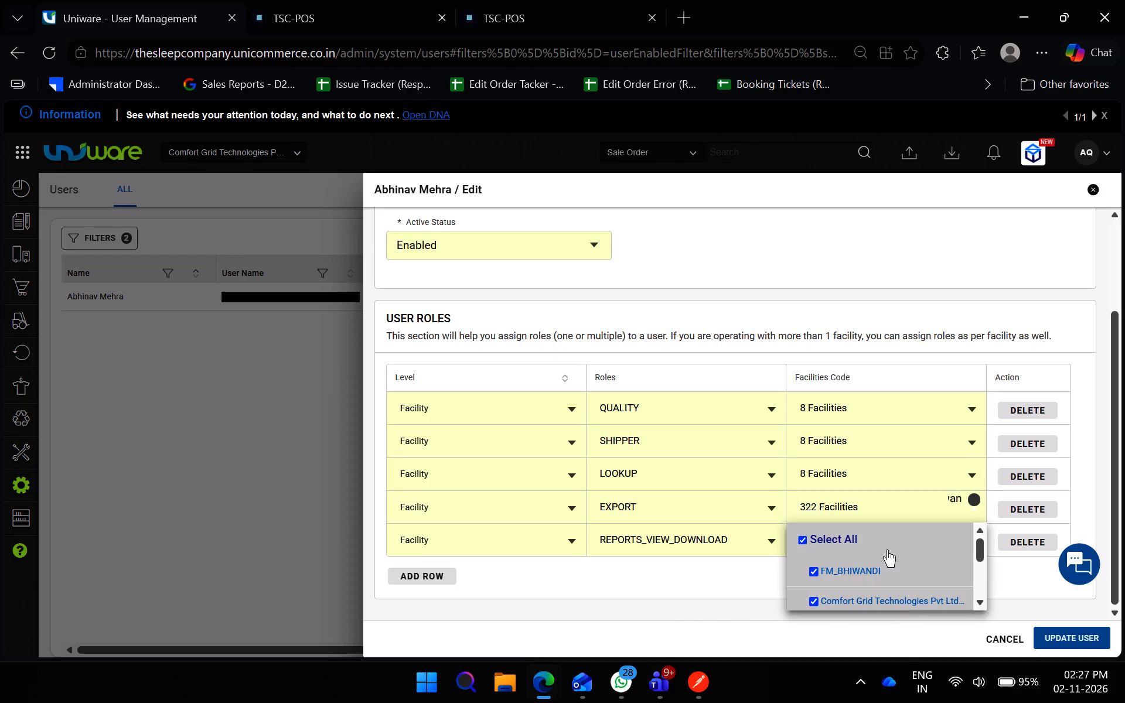
click(842, 538)
click(1046, 569)
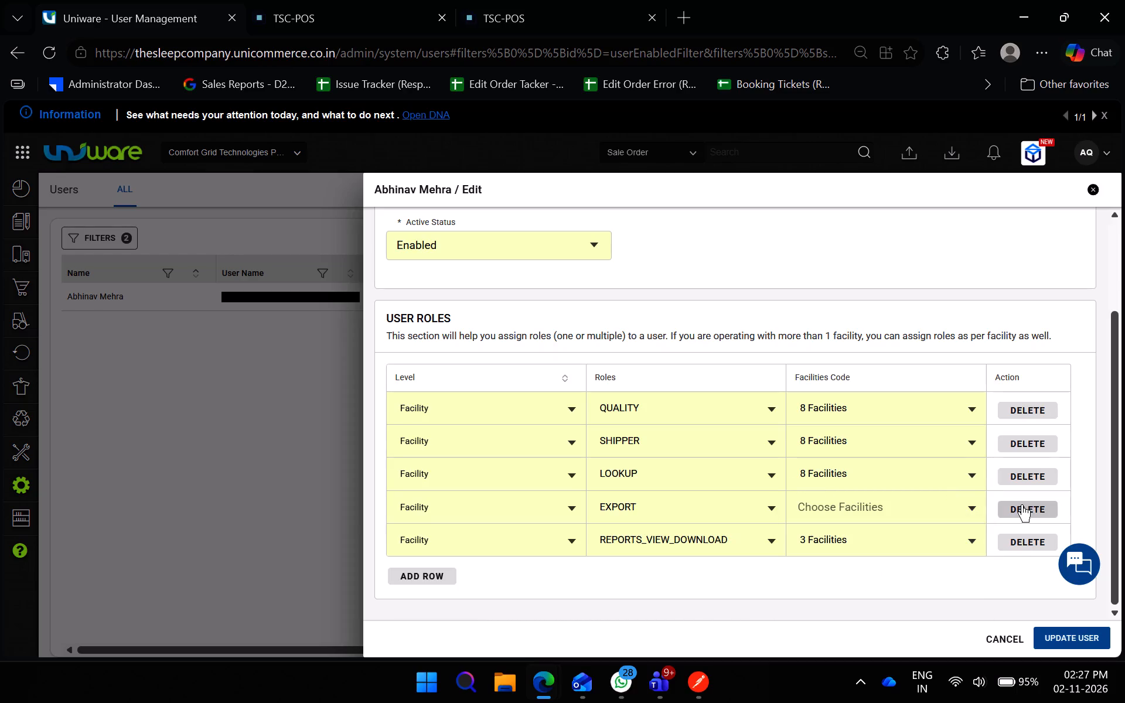
Delete the separate EXPORT role row and add EXPORT to the roles of the REPORTS_VIEW_DOWNLOAD row.
click(1028, 505)
click(716, 542)
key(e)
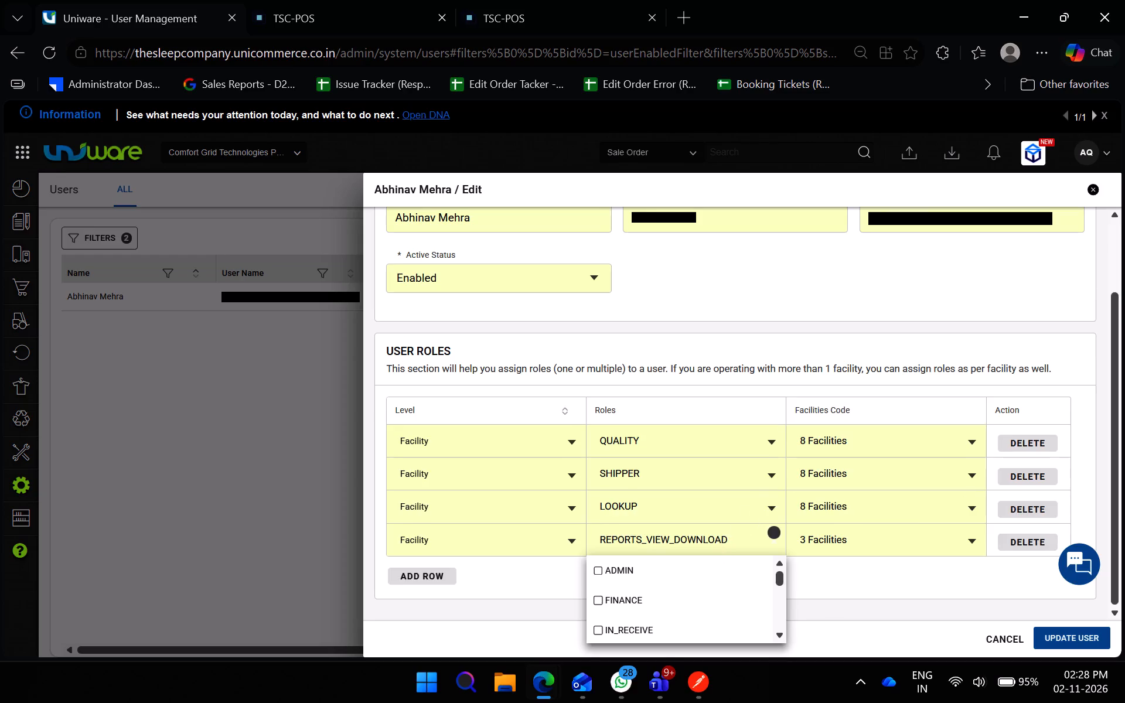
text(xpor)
click(665, 581)
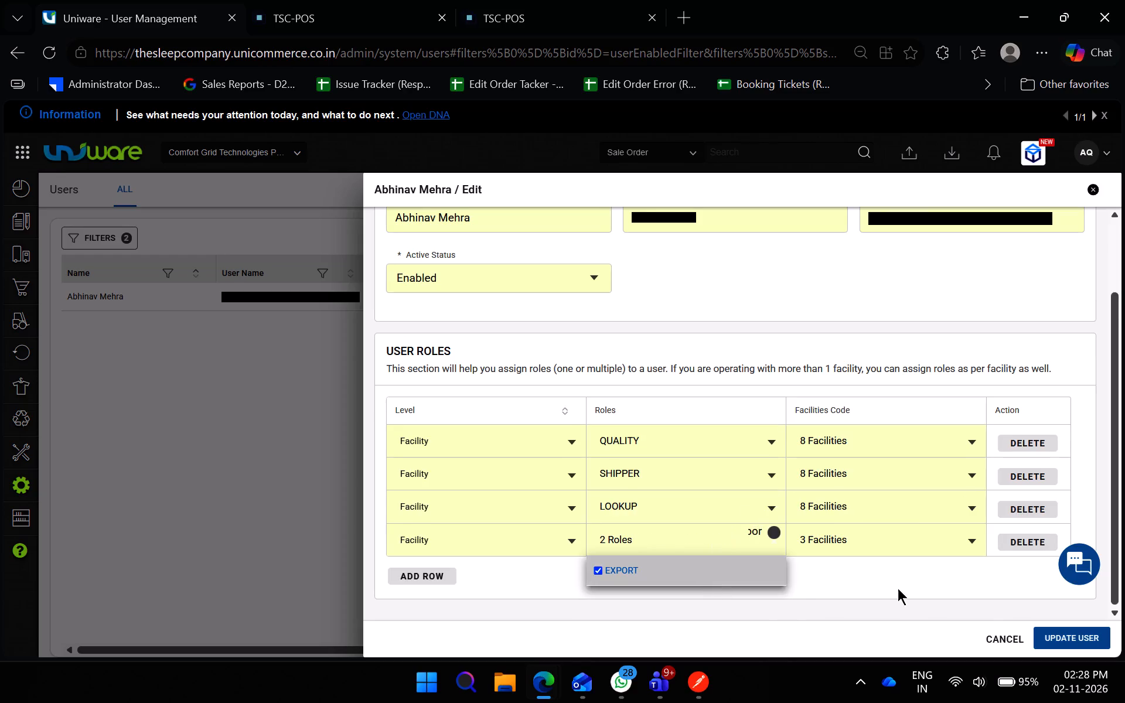
click(898, 588)
Find the Bangalore facilities for the combined EXPORT and REPORTS_VIEW_DOWNLOAD row and add WH_BANGALORE_SHADOW.
click(907, 541)
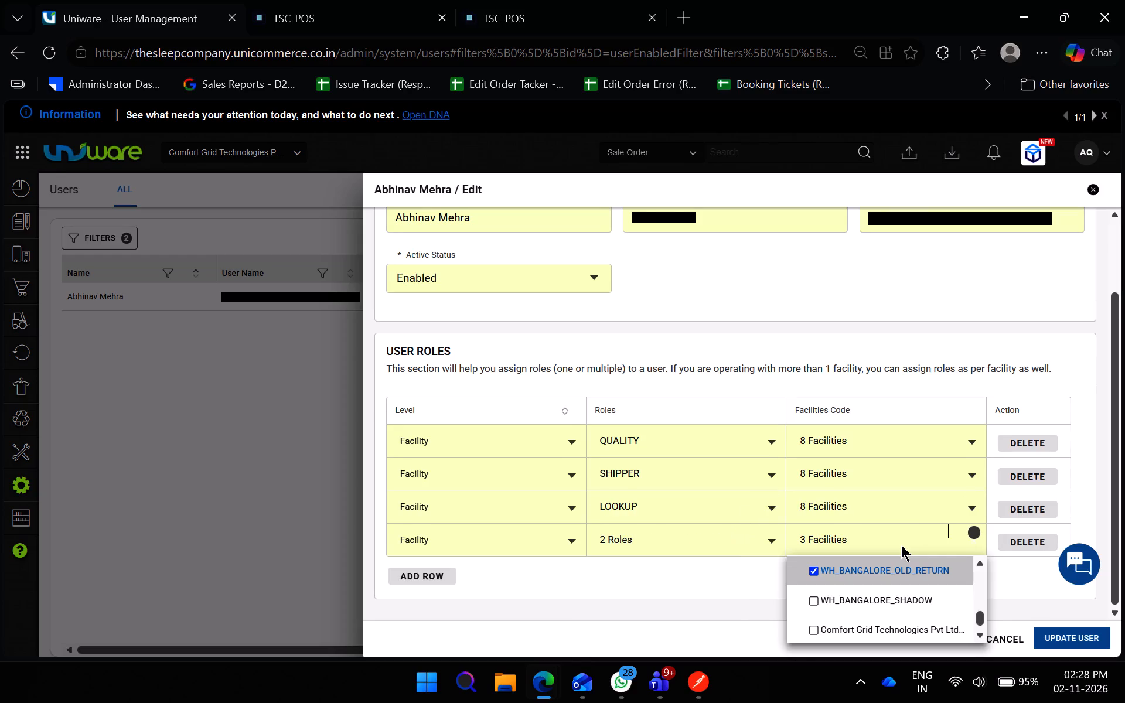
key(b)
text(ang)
click(919, 625)
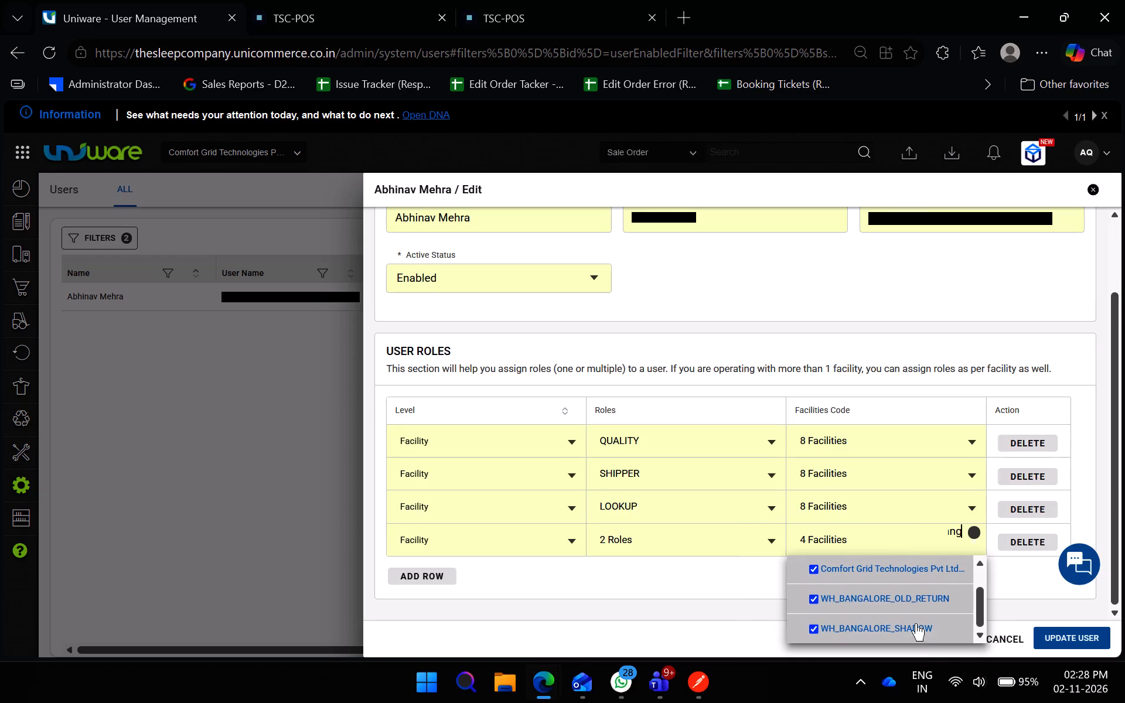
click(687, 587)
Add EMIZA_BHIWANDI to the facilities of the combined EXPORT and REPORTS_VIEW_DOWNLOAD row.
click(888, 543)
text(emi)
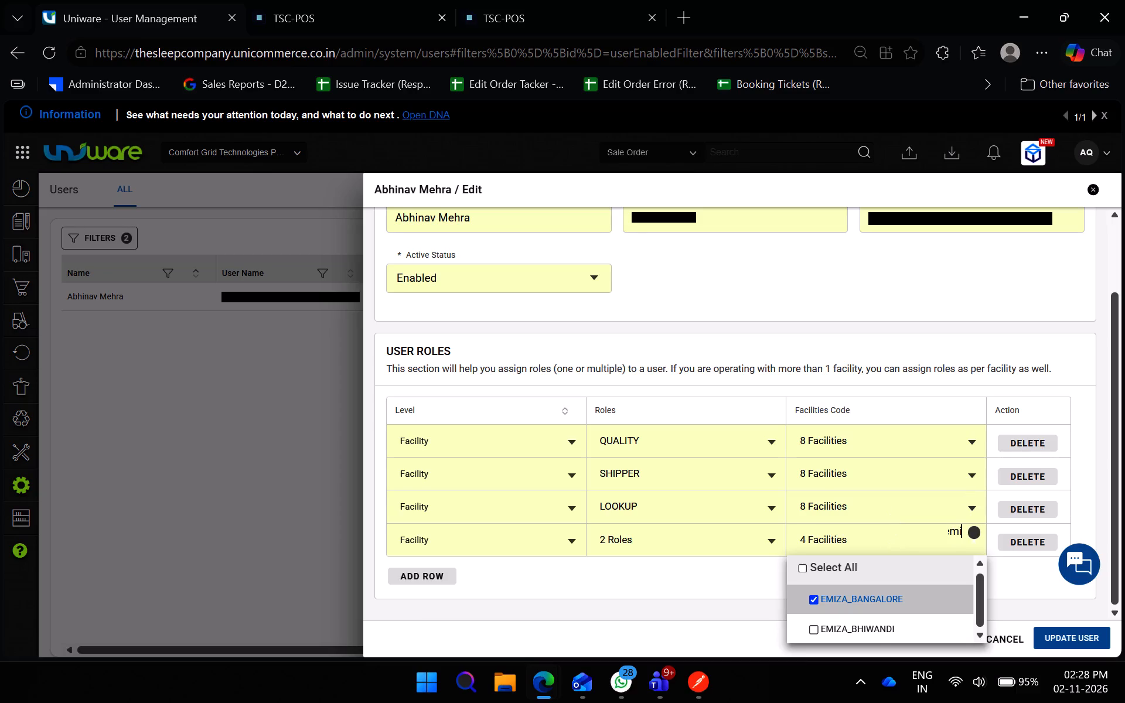
click(875, 629)
click(732, 624)
Add FM_BHIWANDI and two Comfort Grid Technologies Pvt Ltd facilities from the Bhiwandi matches to the combined EXPORT and REPORTS_VIEW_DOWNLOAD row.
click(884, 545)
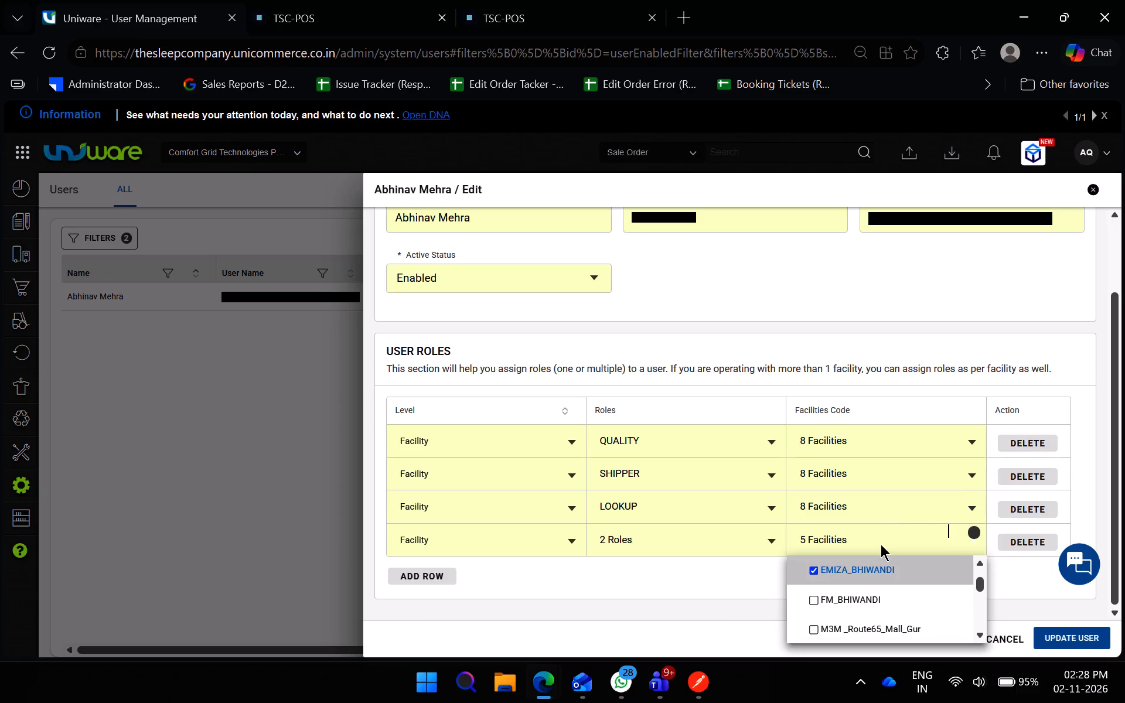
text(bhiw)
click(886, 596)
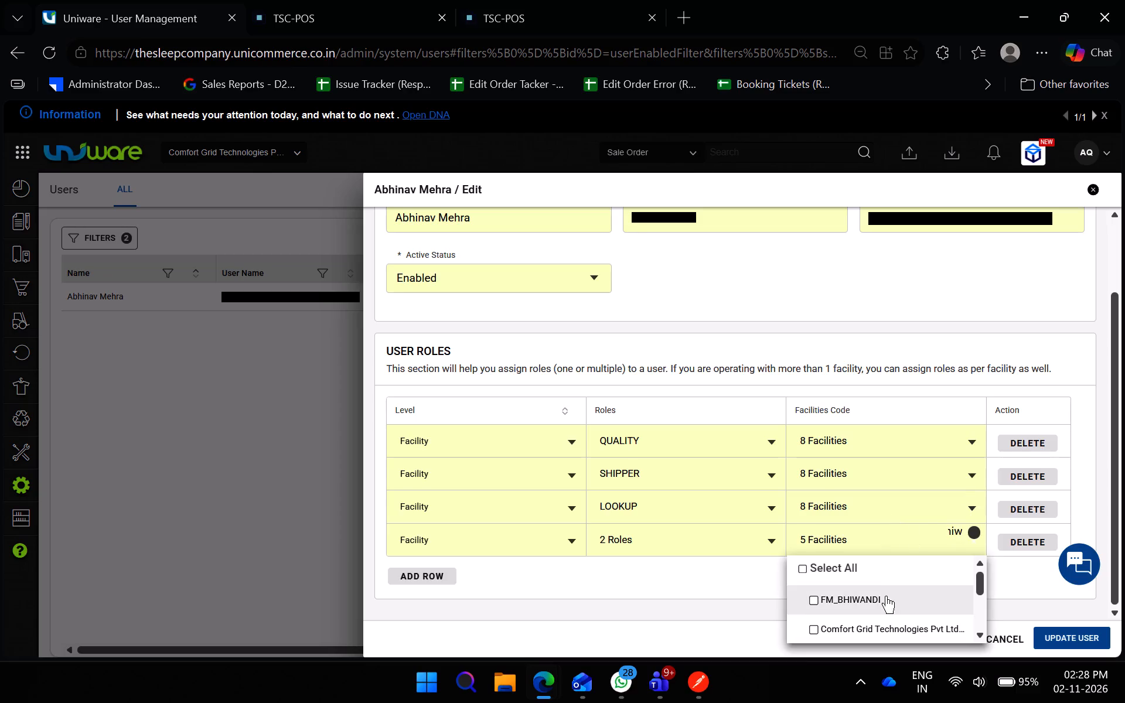
click(889, 624)
scroll(921, 589, down, 1)
click(899, 579)
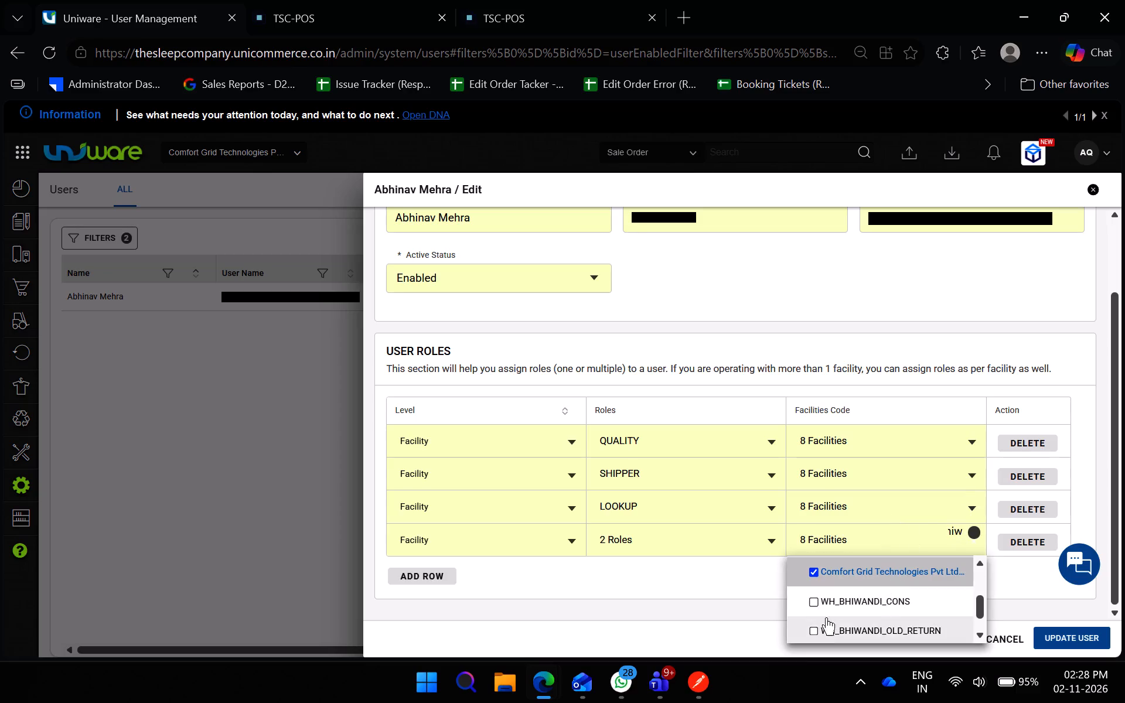
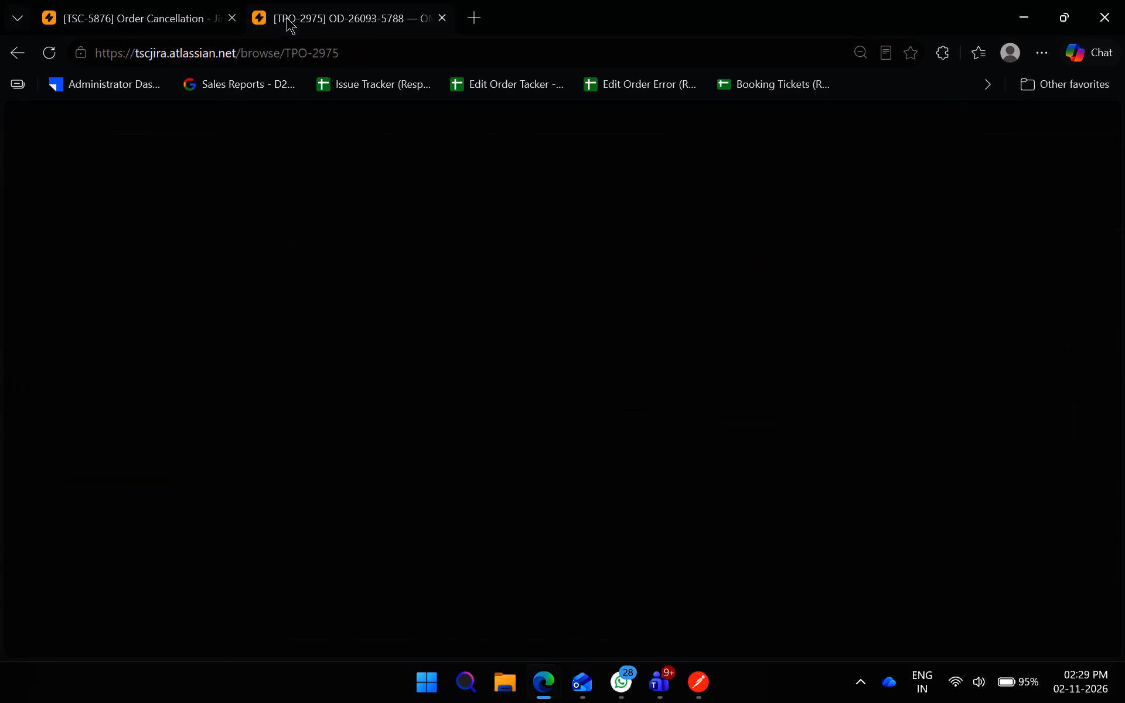
Search Jira for ticket TSC-6027 and open it.
click(451, 124)
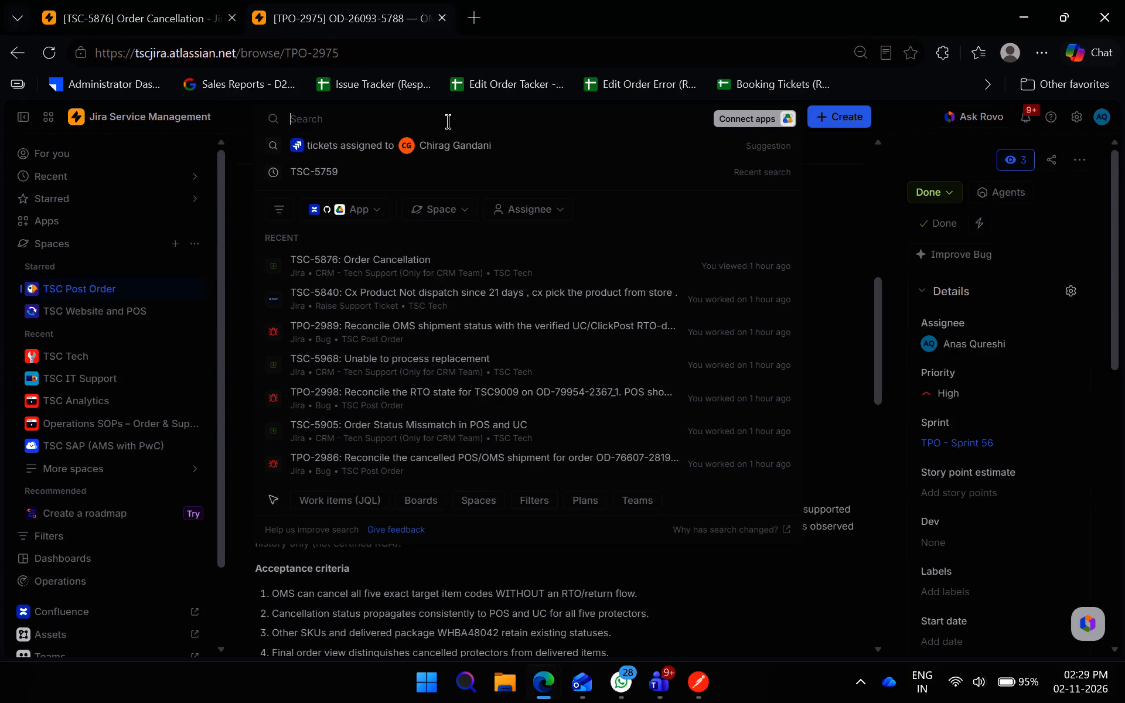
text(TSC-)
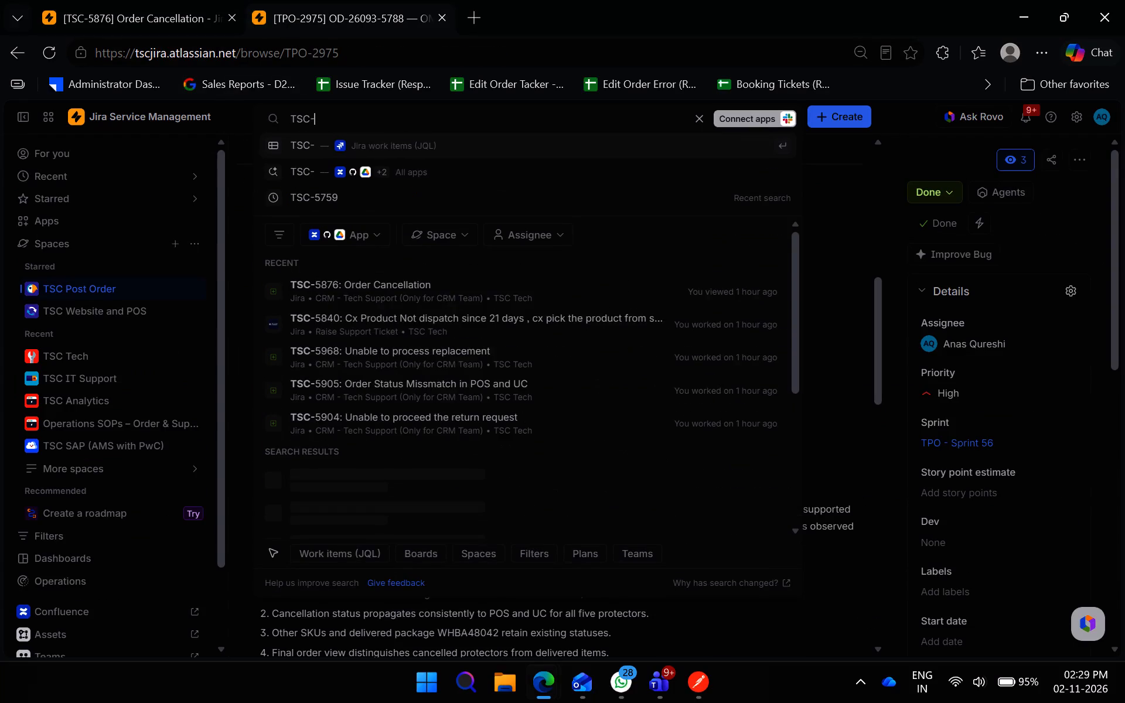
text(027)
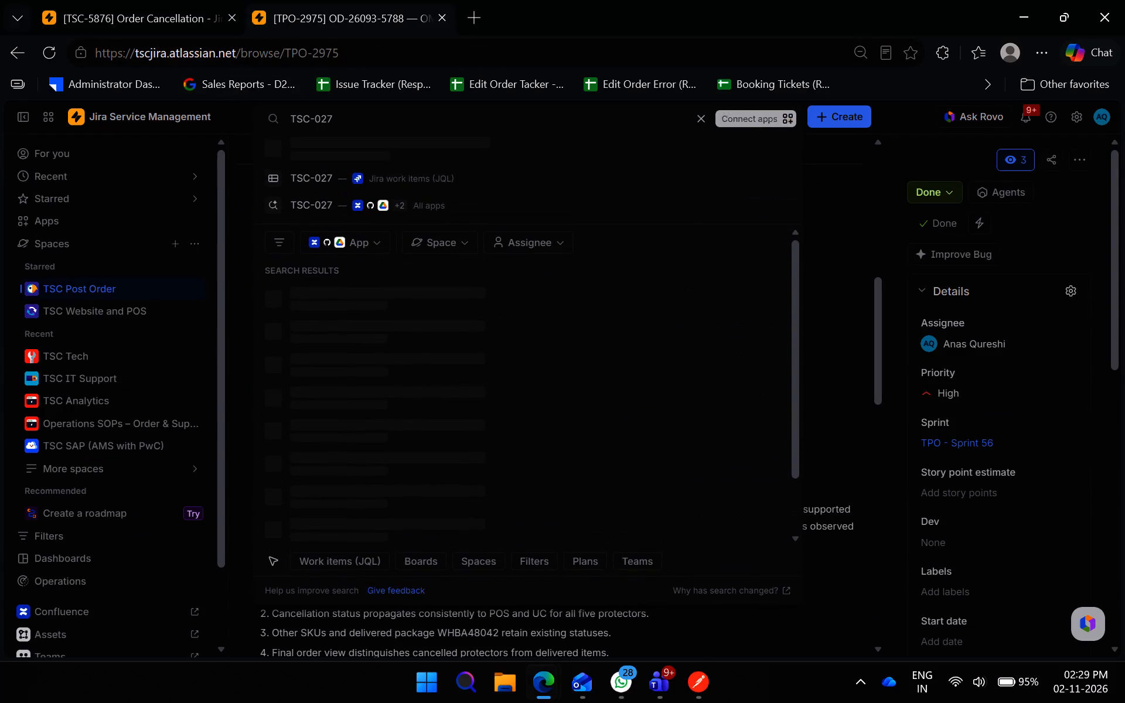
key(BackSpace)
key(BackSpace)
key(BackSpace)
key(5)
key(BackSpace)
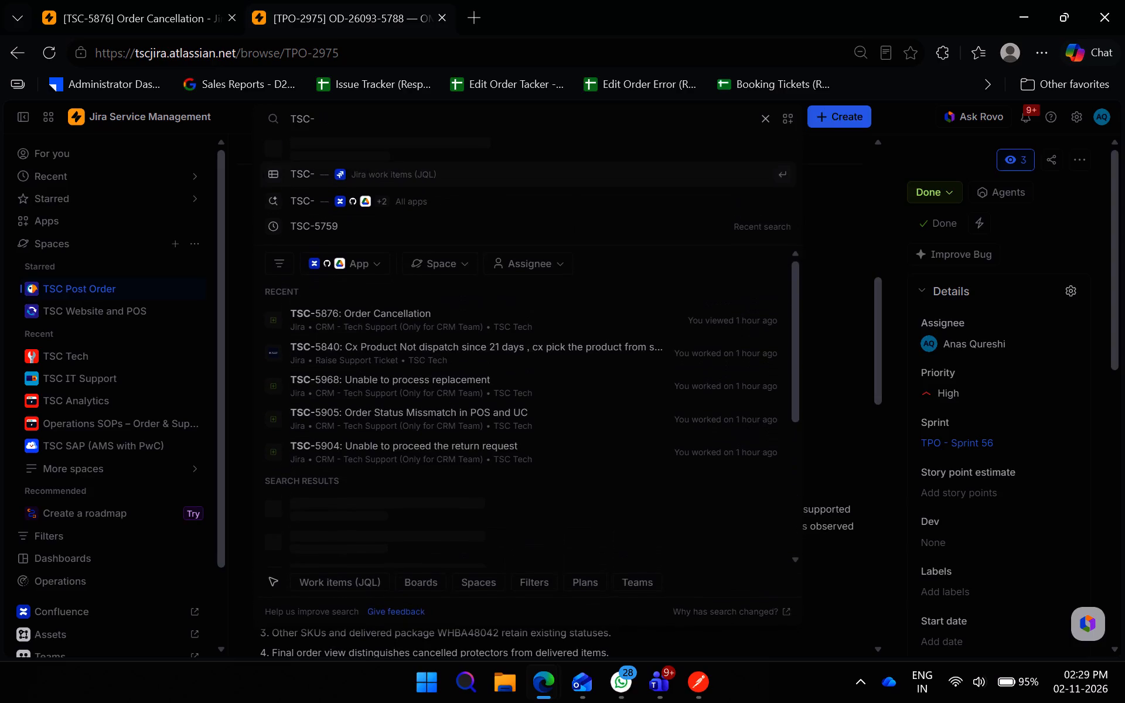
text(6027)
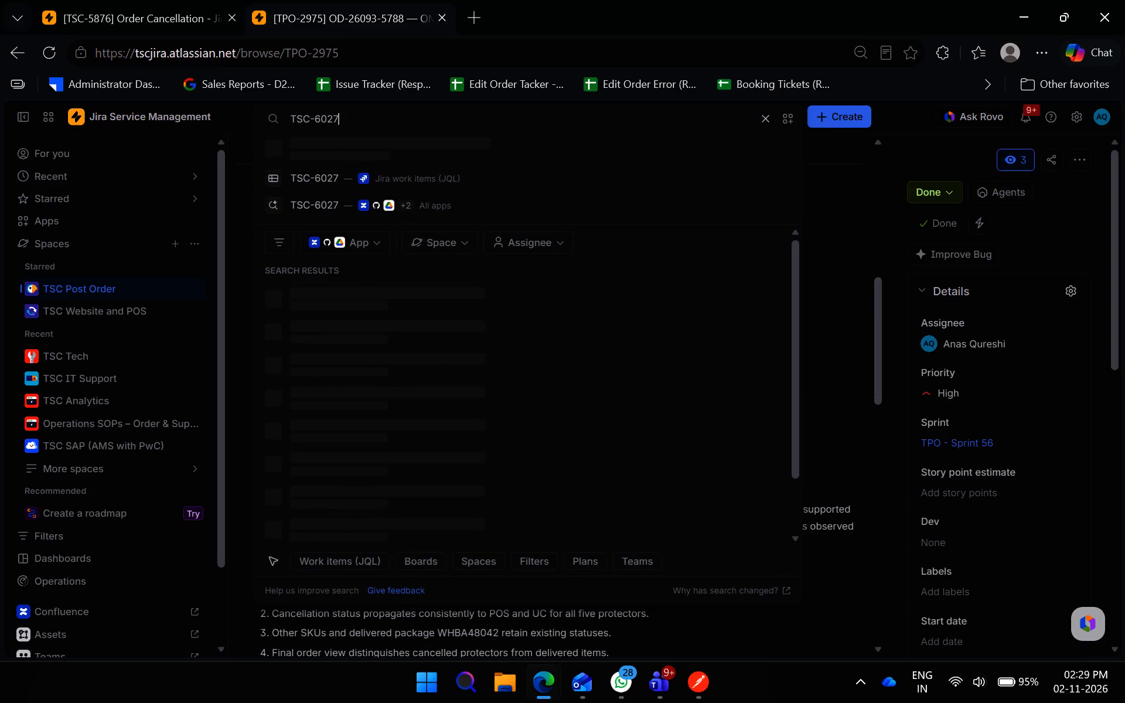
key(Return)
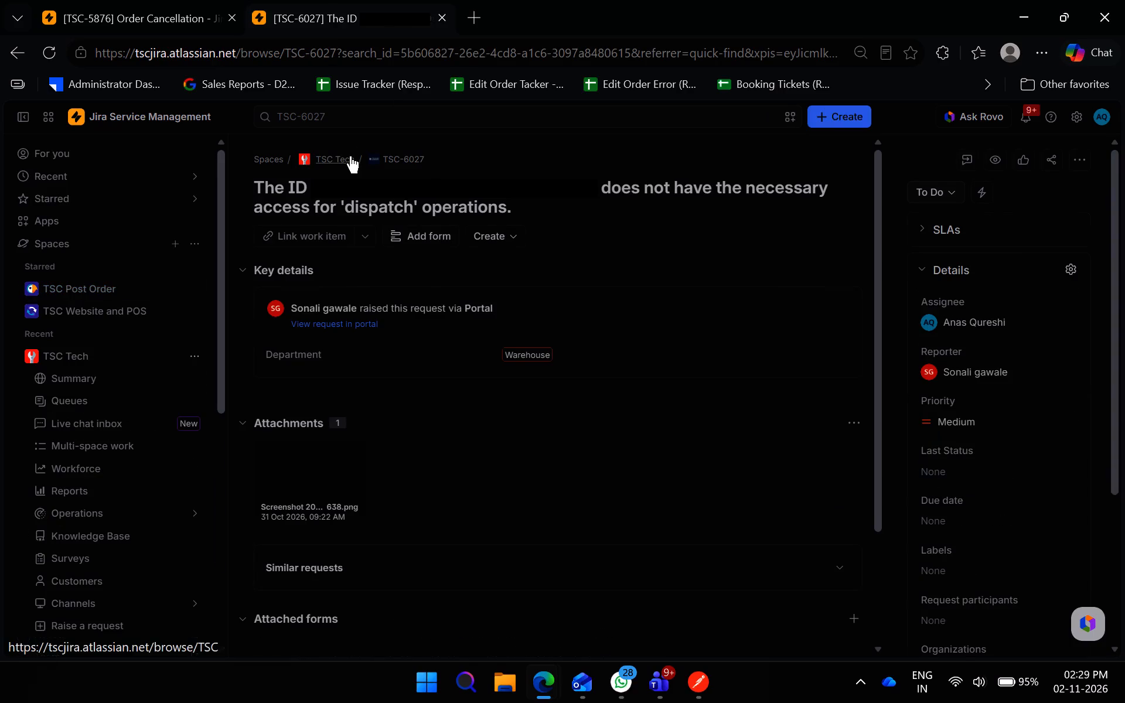
Expand the attached TSC Tech Request Form in TSC-6027 and examine the issue type, description and screenshot.
scroll(742, 447, down, 8)
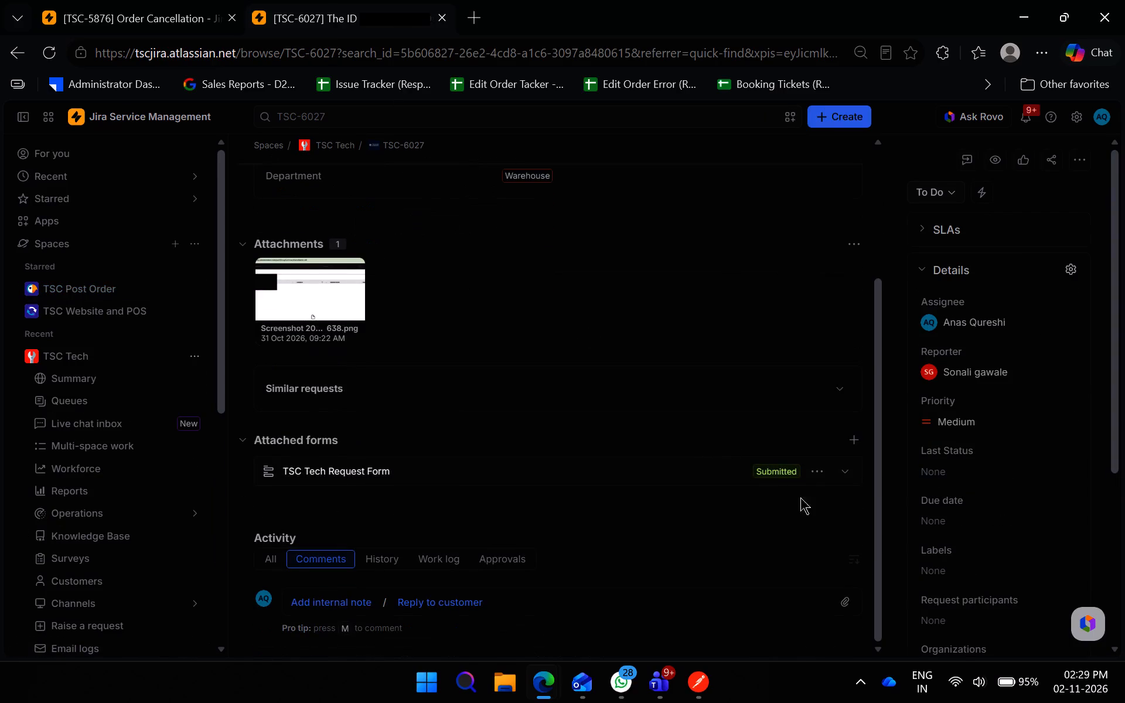
click(842, 475)
scroll(441, 422, down, 4)
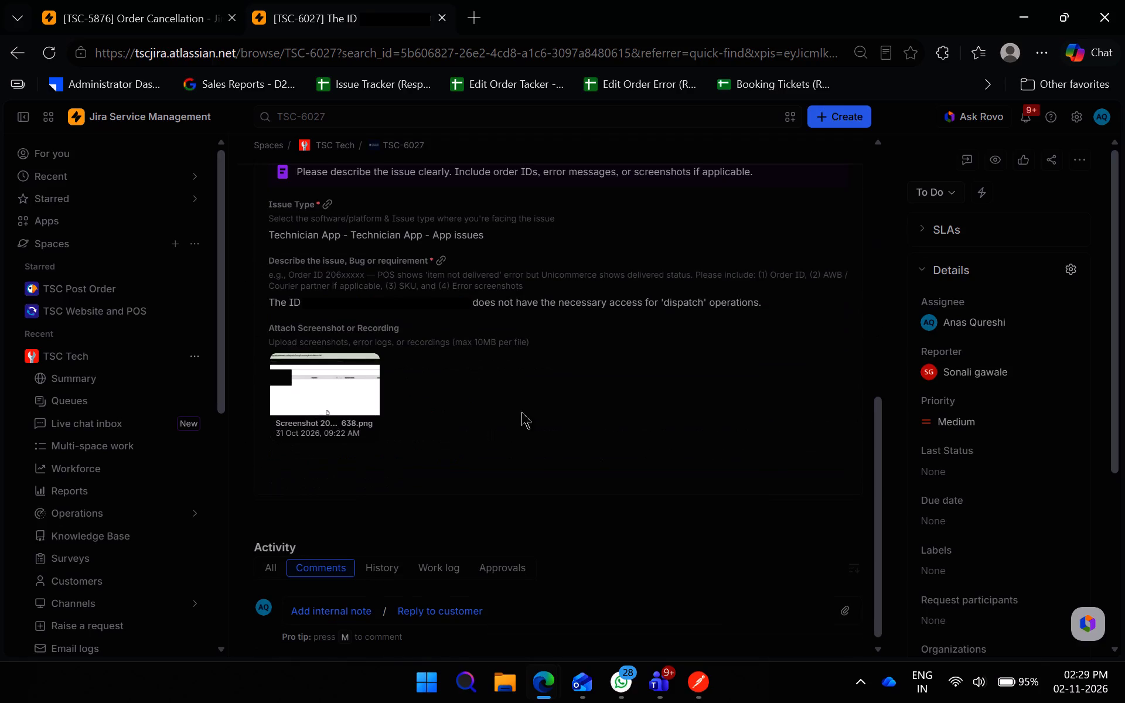
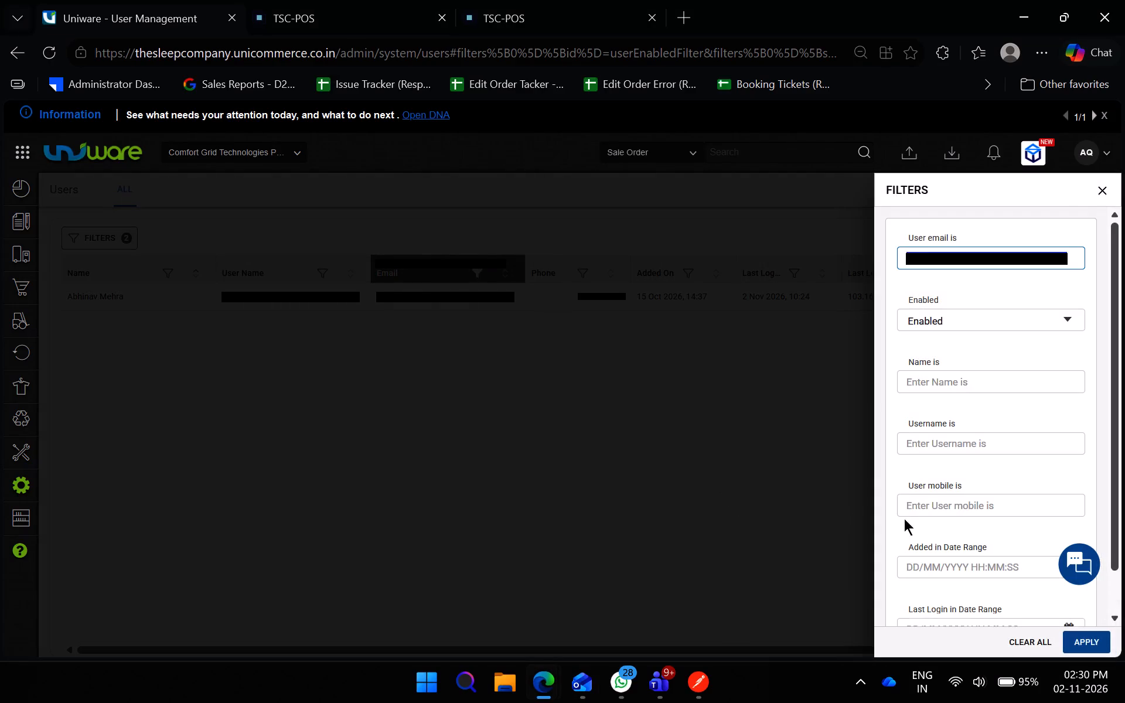
Filter the users by the copied email address and open the matching user's record to review the assigned roles and facilities.
key(ctrl+v)
click(1076, 644)
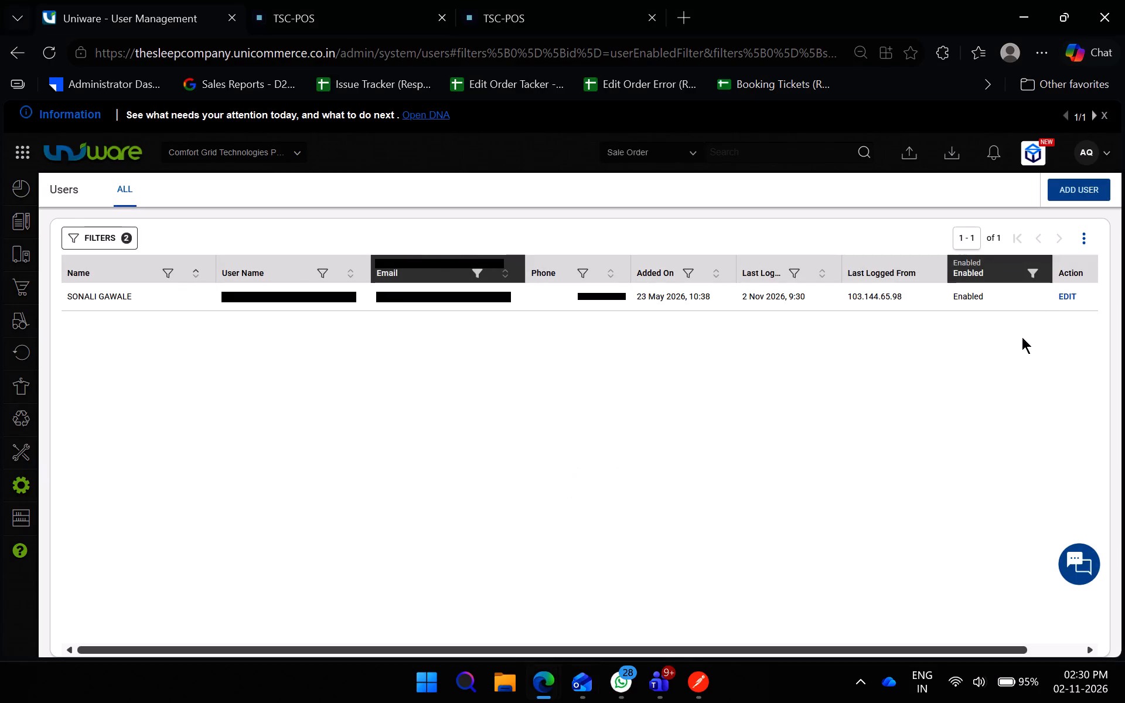
click(1069, 296)
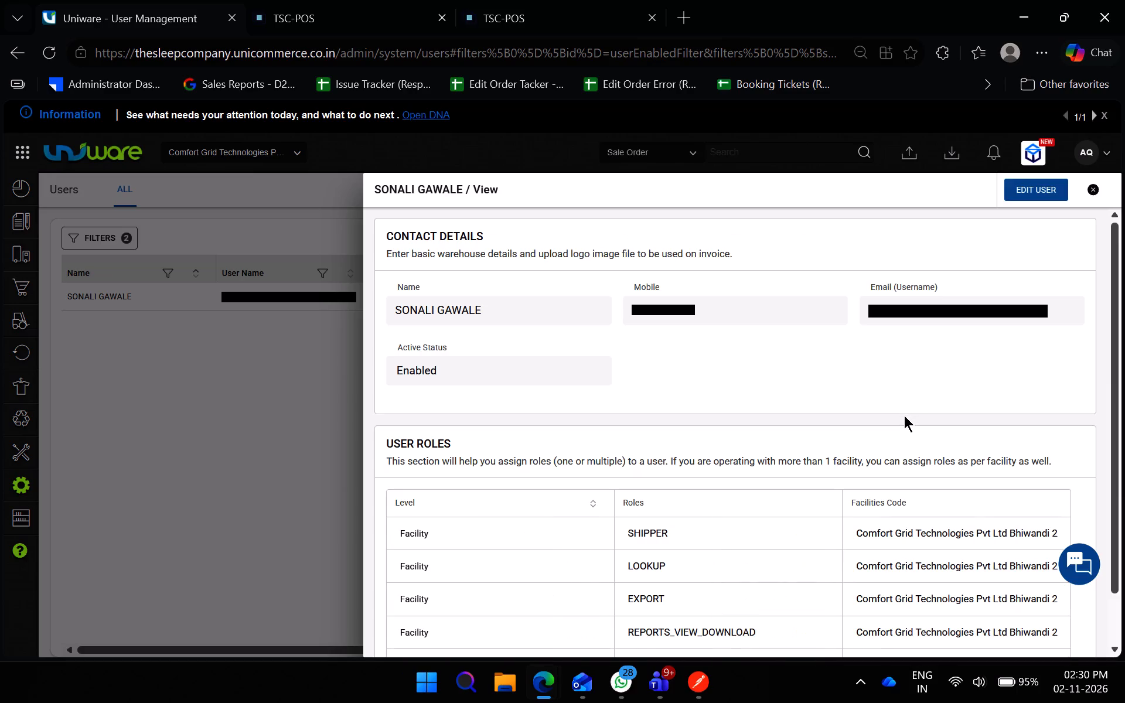
scroll(899, 424, down, 3)
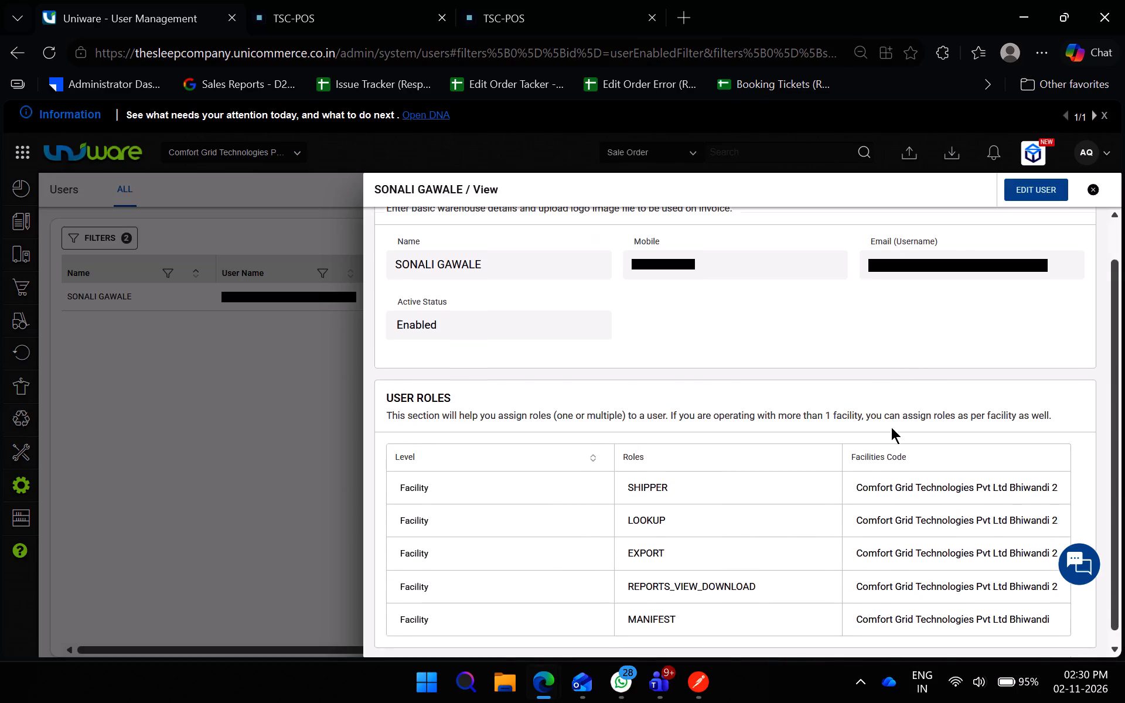
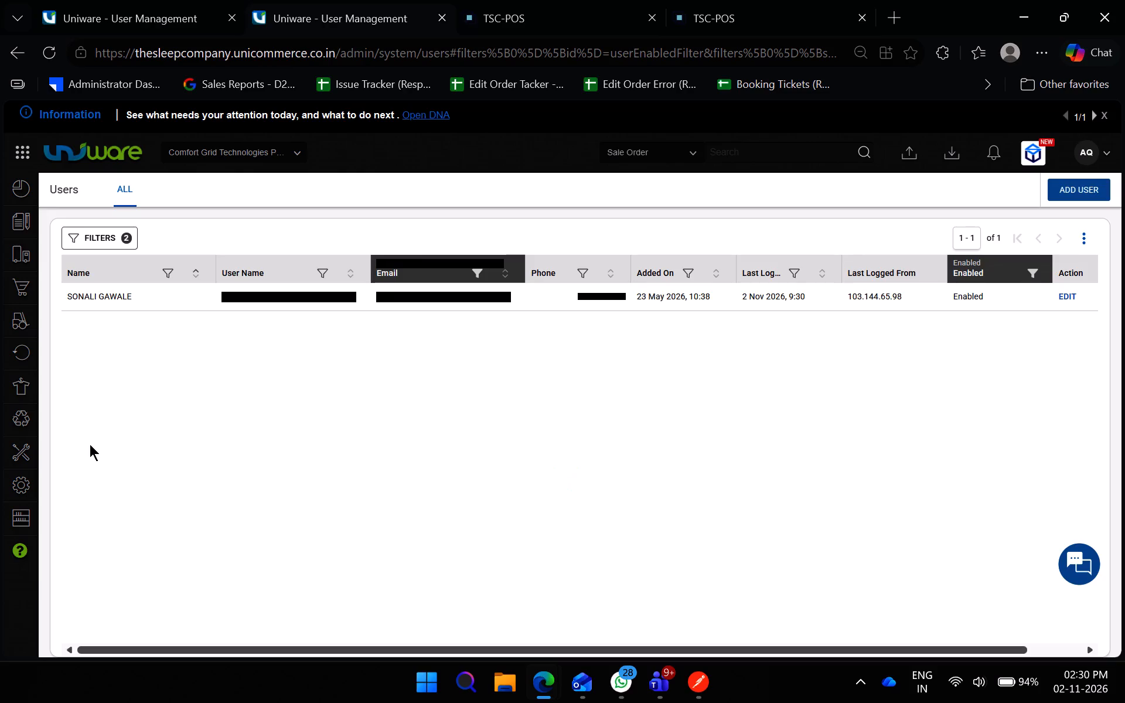
Open Role To Access Resource, search the access resources for "dispatch", and check through the whole list which roles include dispatch-related resources.
click(56, 270)
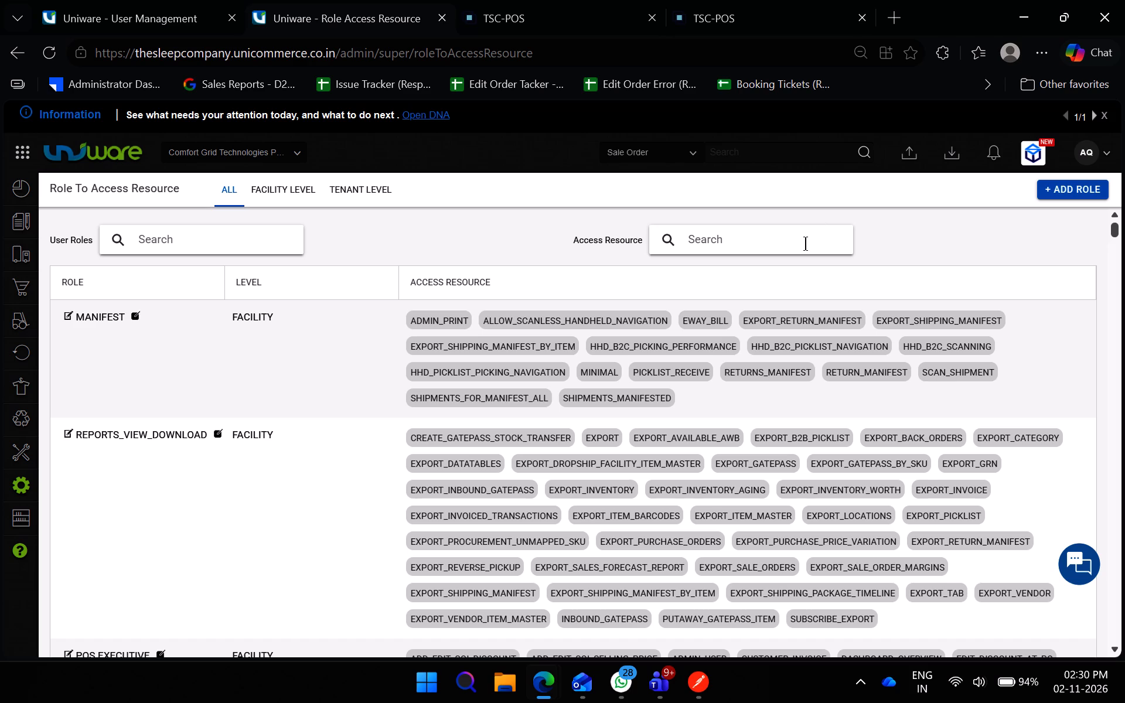
Start a search by access resource in the list of all roles.
click(789, 247)
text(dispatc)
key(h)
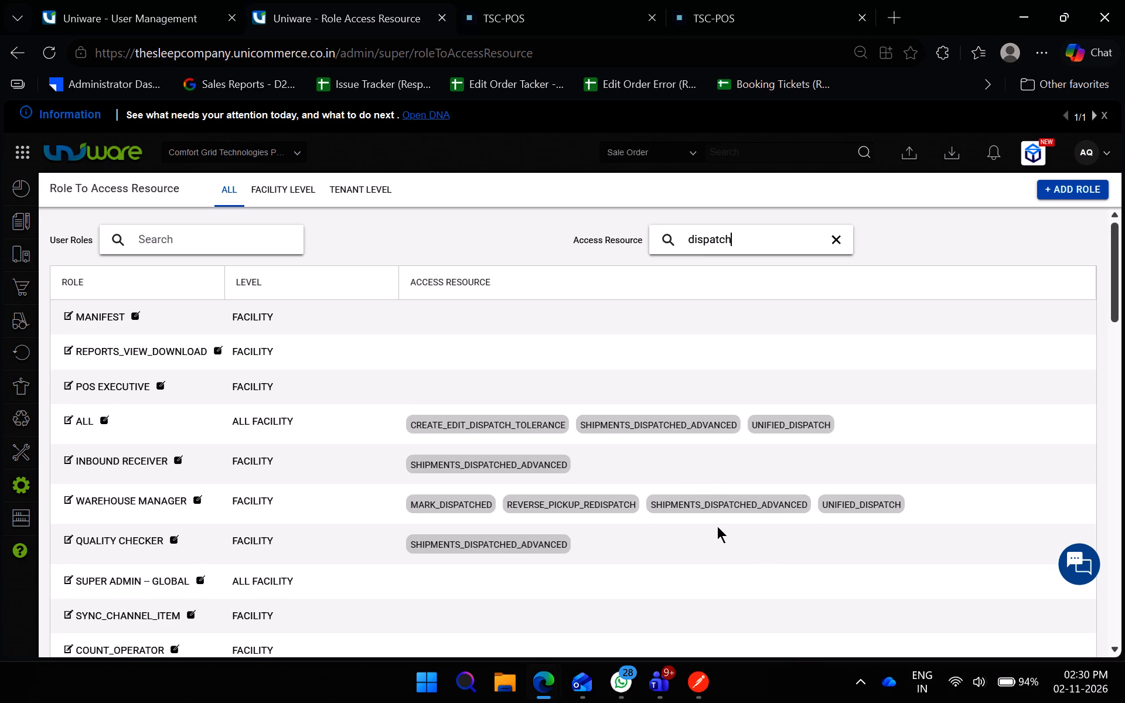
scroll(717, 528, down, 4)
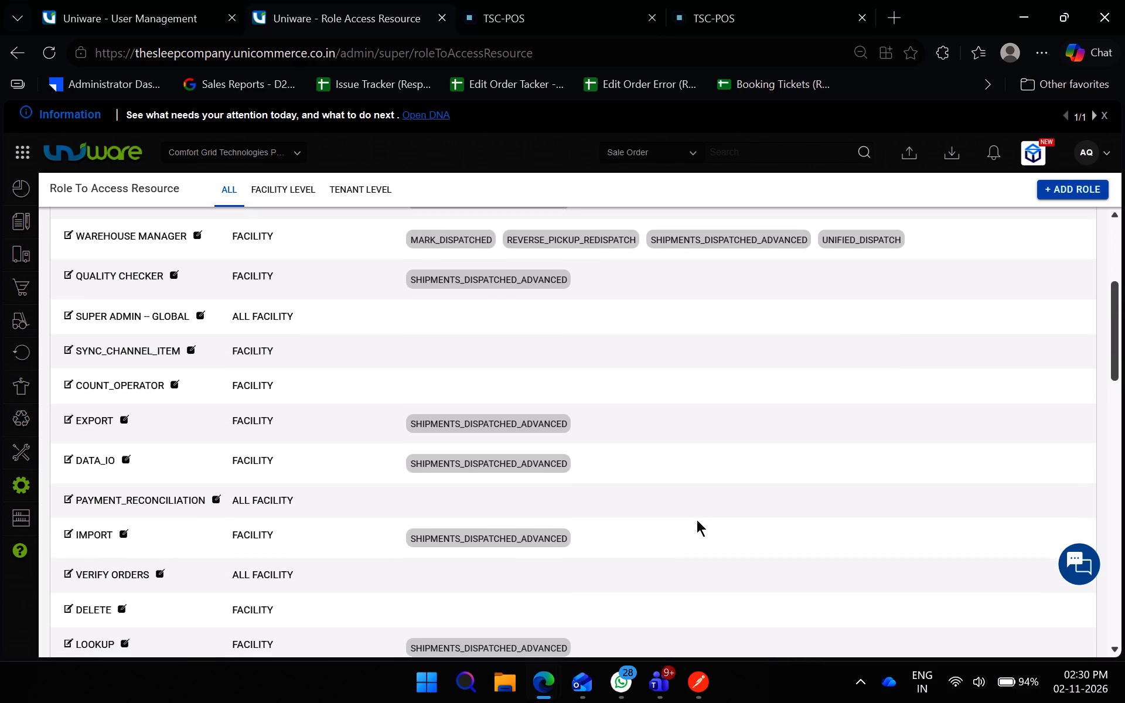
scroll(696, 516, down, 3)
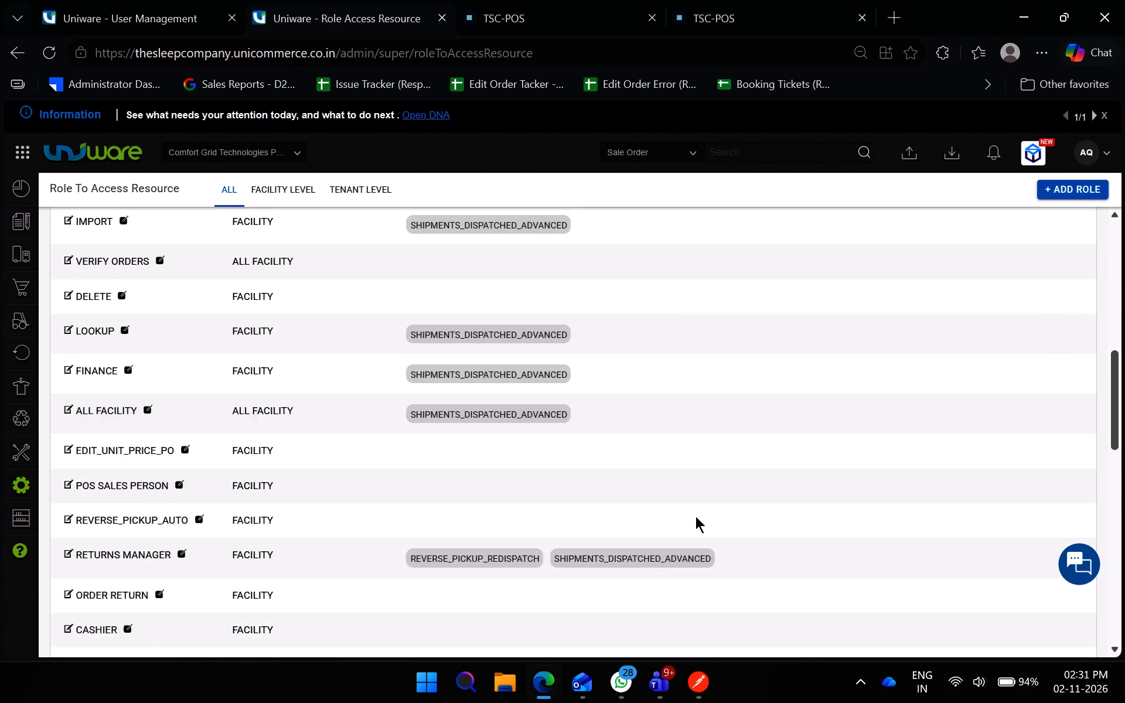
scroll(696, 516, down, 10)
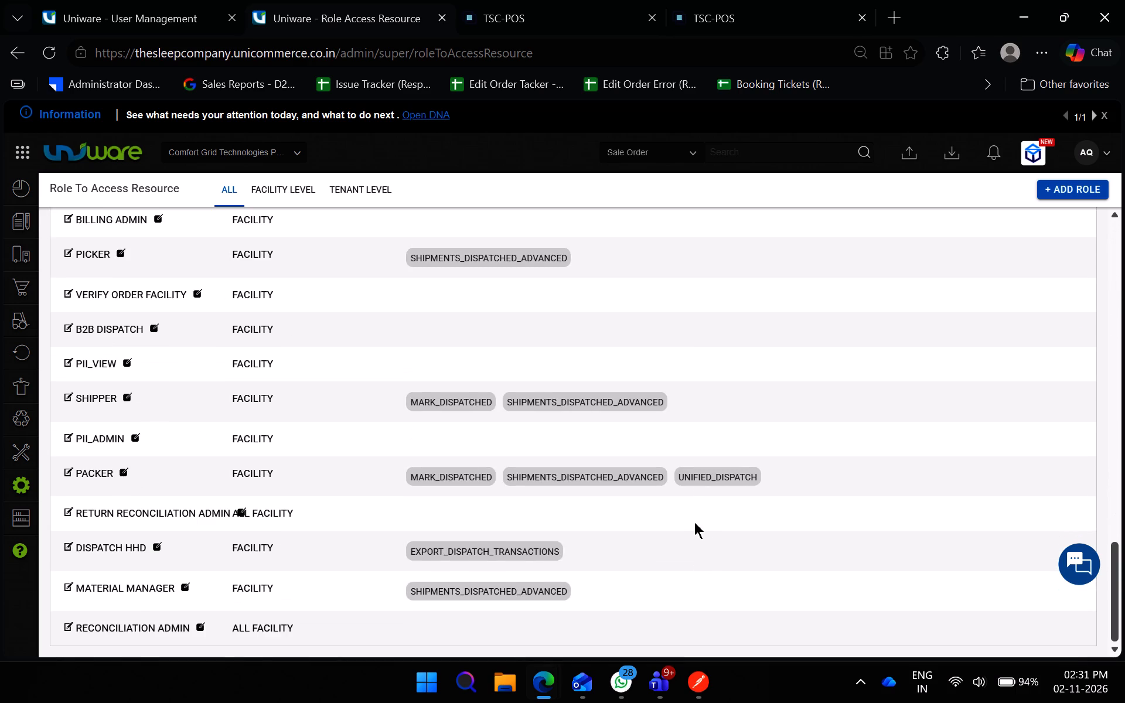
scroll(694, 521, down, 1)
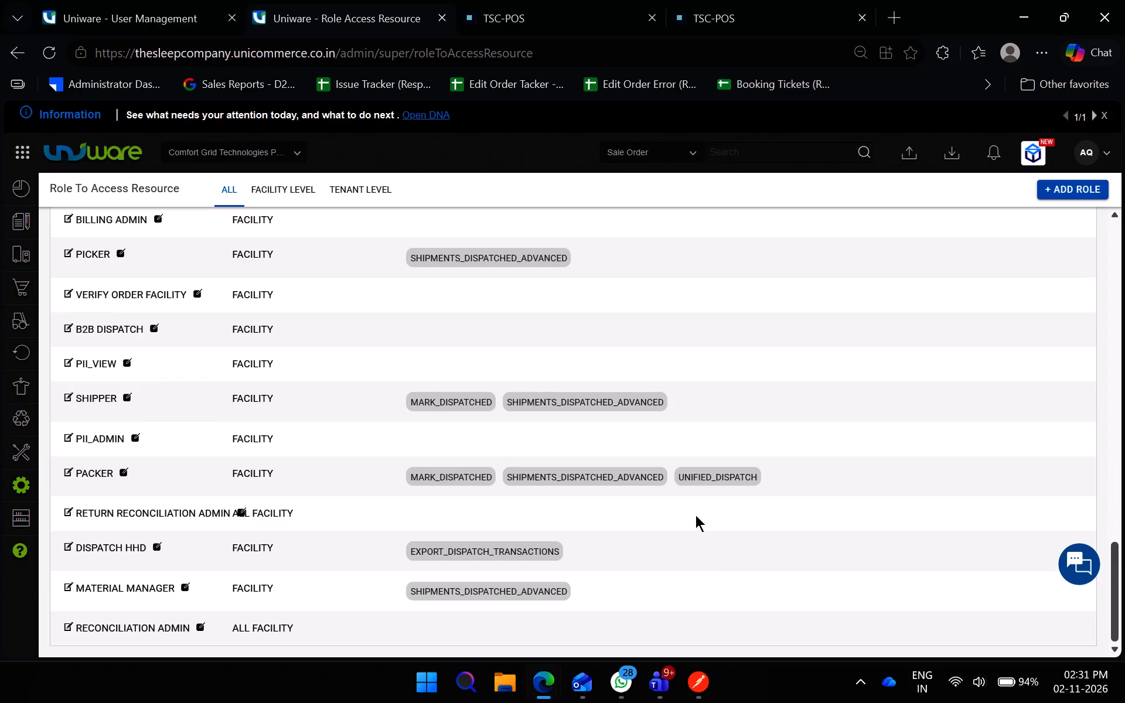